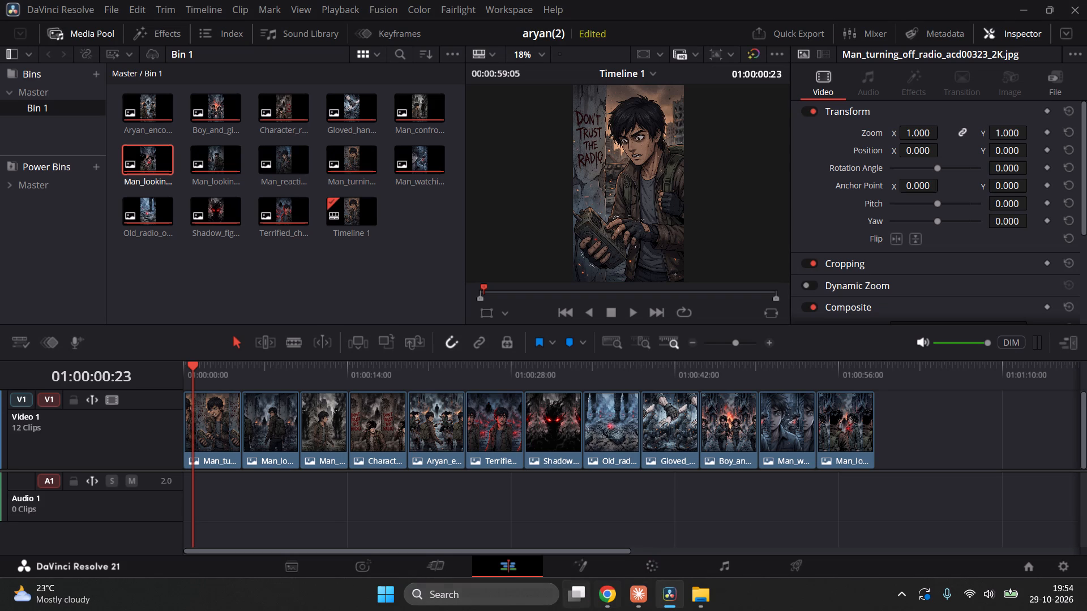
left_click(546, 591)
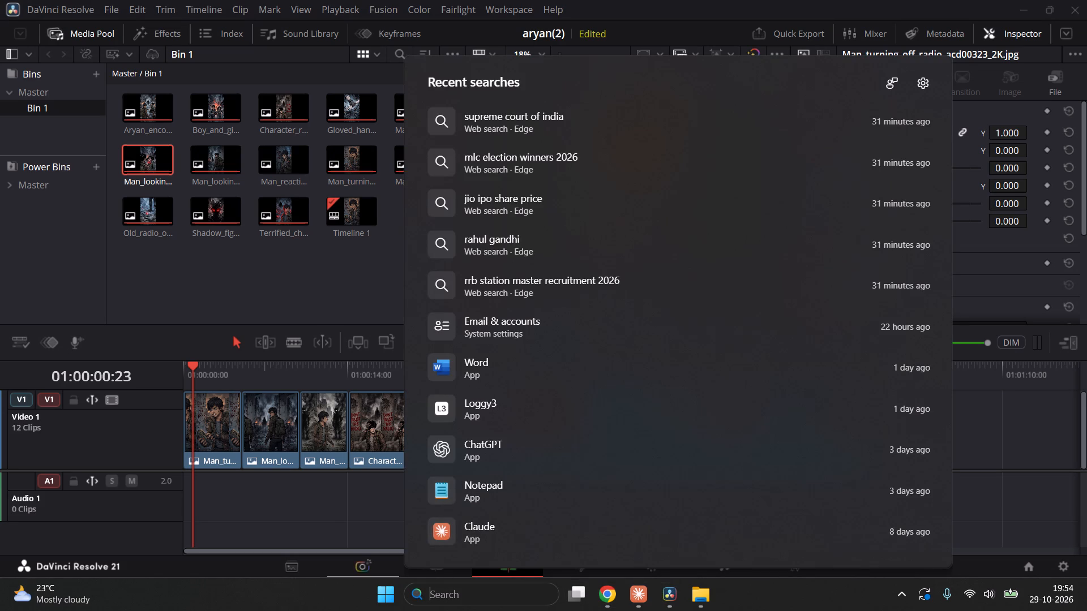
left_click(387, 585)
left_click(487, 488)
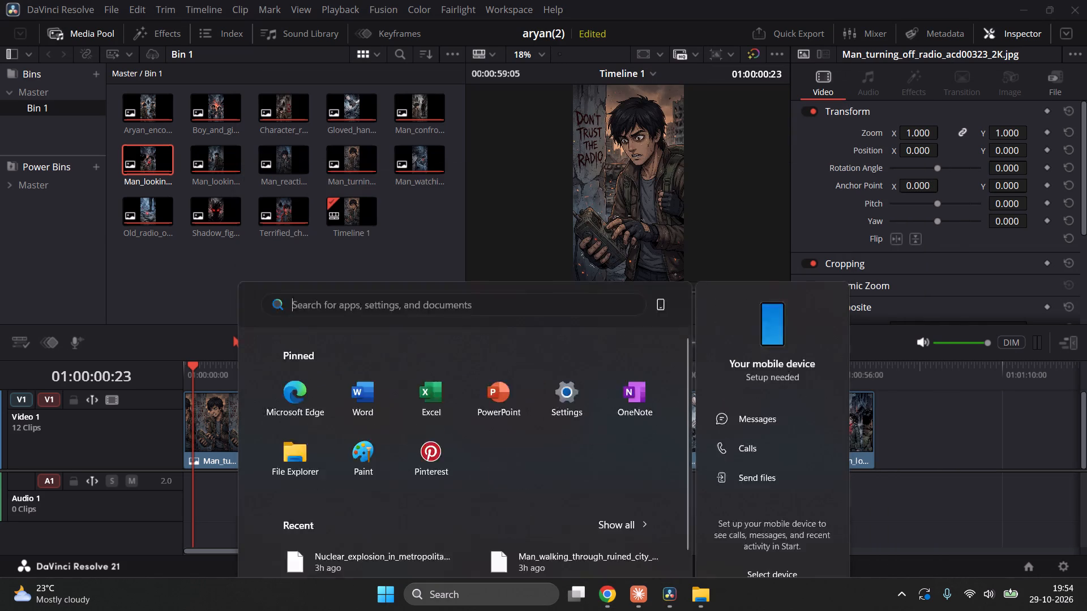
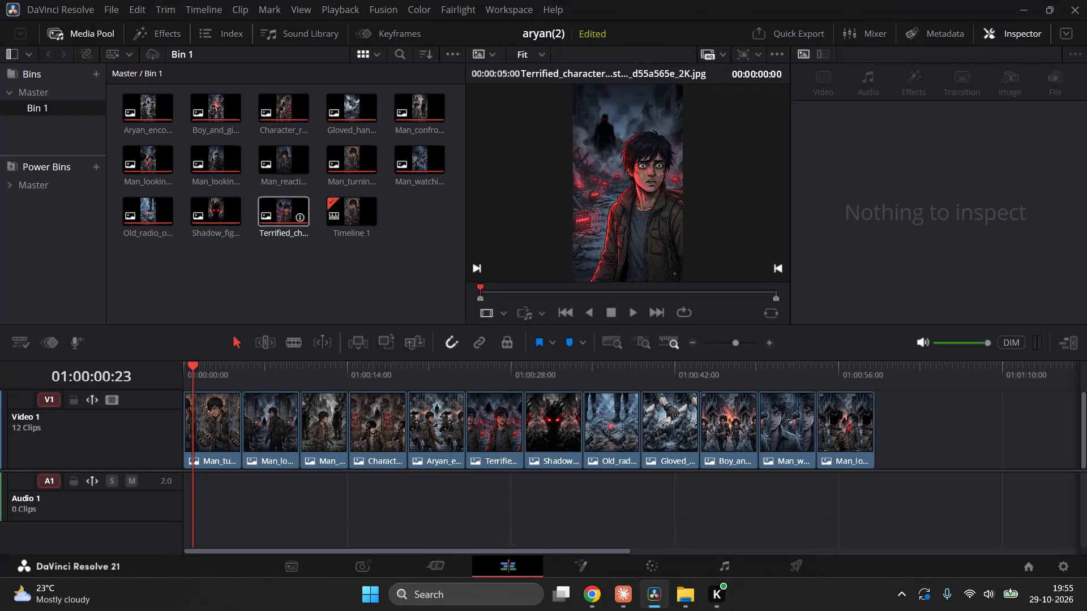
Add a second bin under the Master bin and open it.
left_click(82, 92)
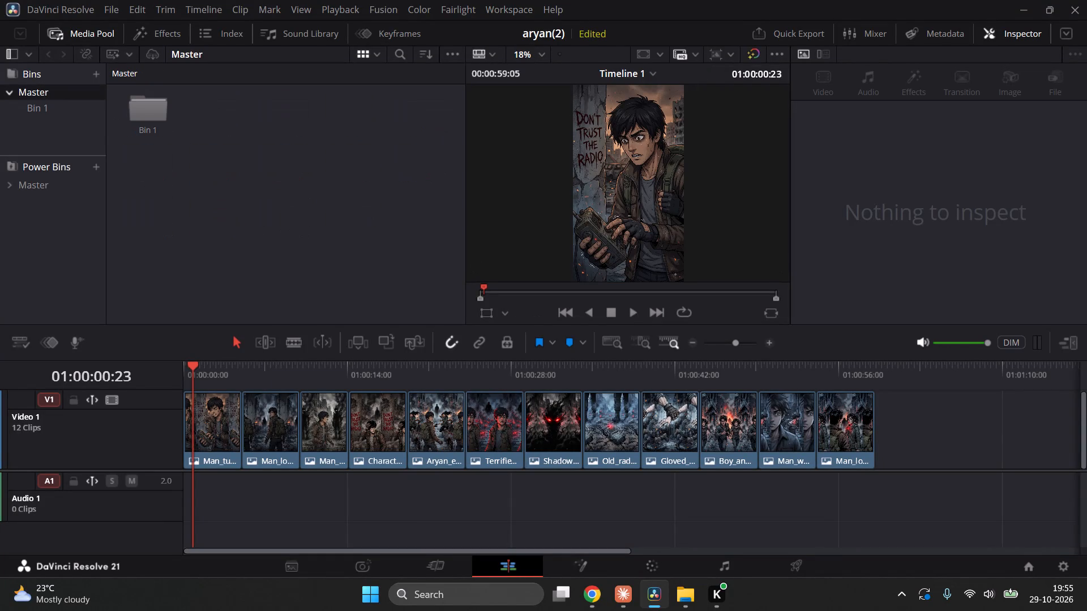
right_click(264, 130)
left_click(244, 130)
left_click(94, 74)
left_click(196, 177)
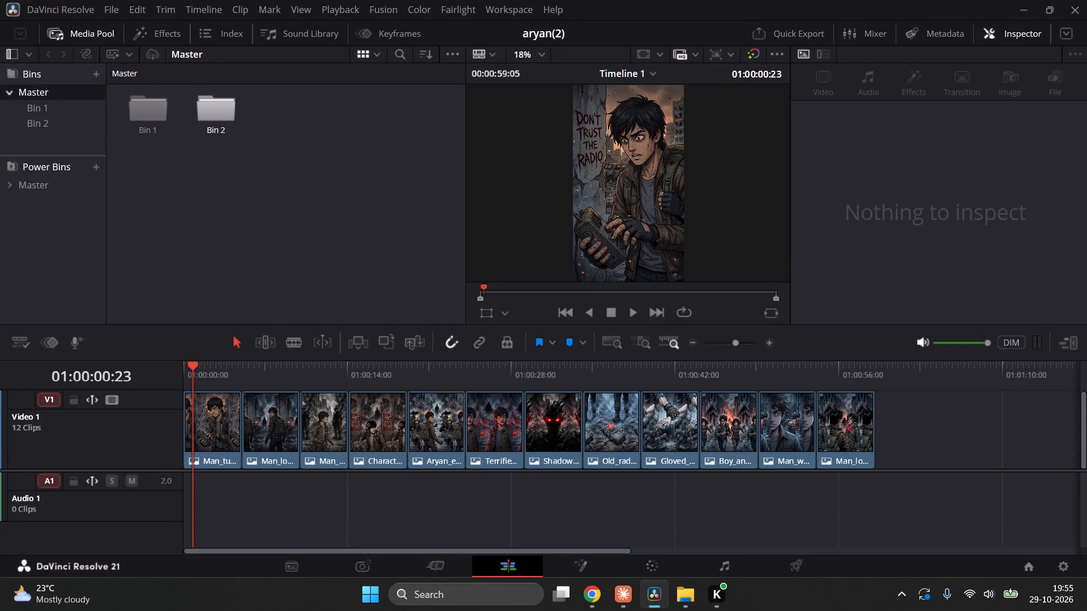
double_click(224, 106)
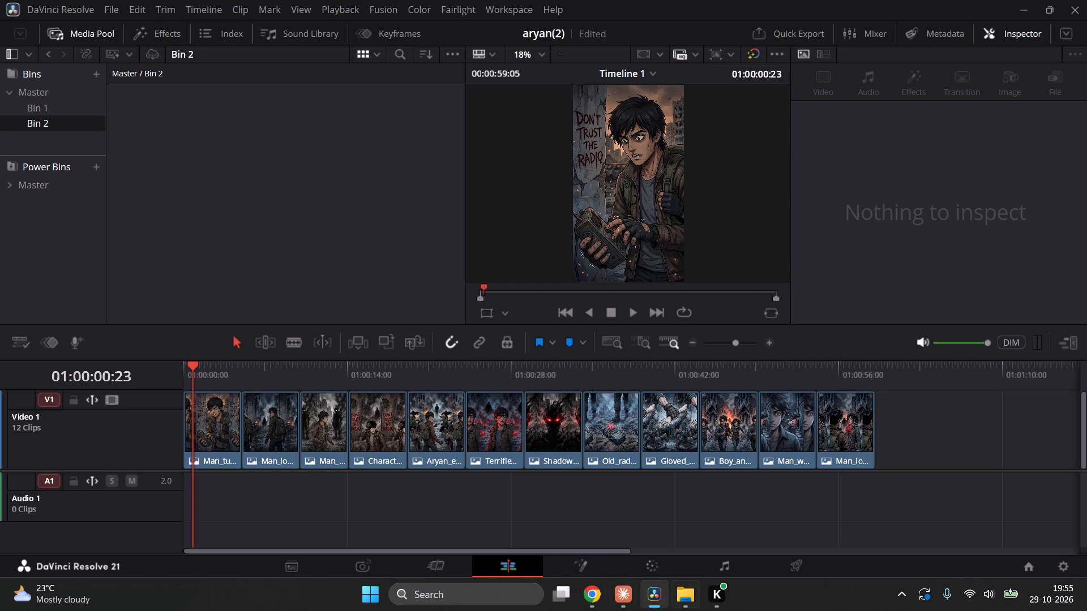
Import the newest ElevenLabs Bunty MP3 (14_23_04) from the Downloads folder into the new bin.
left_click(681, 592)
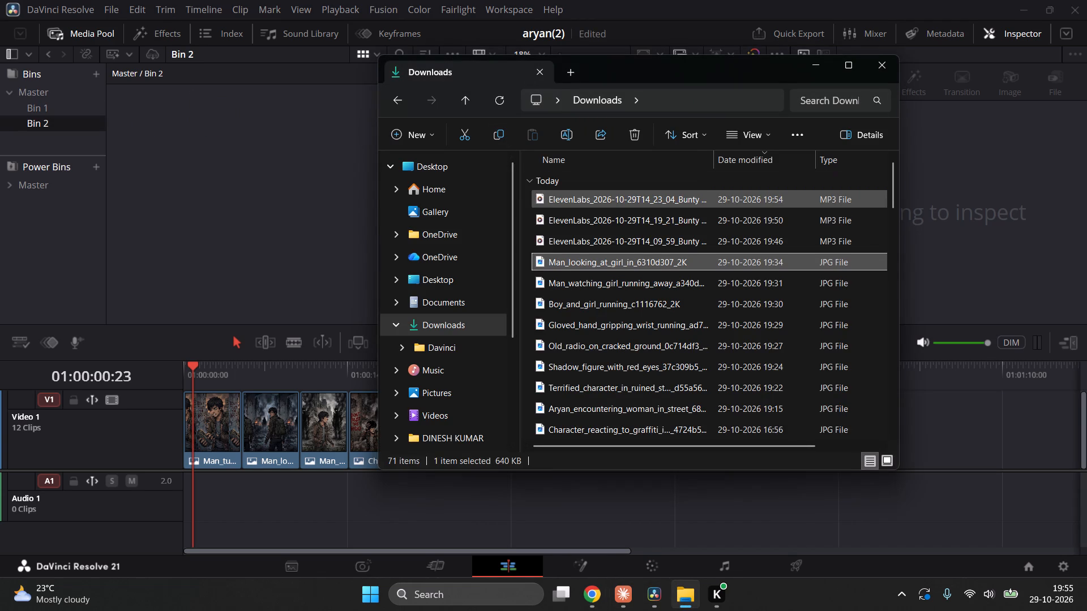
left_click_drag(588, 197, 231, 153)
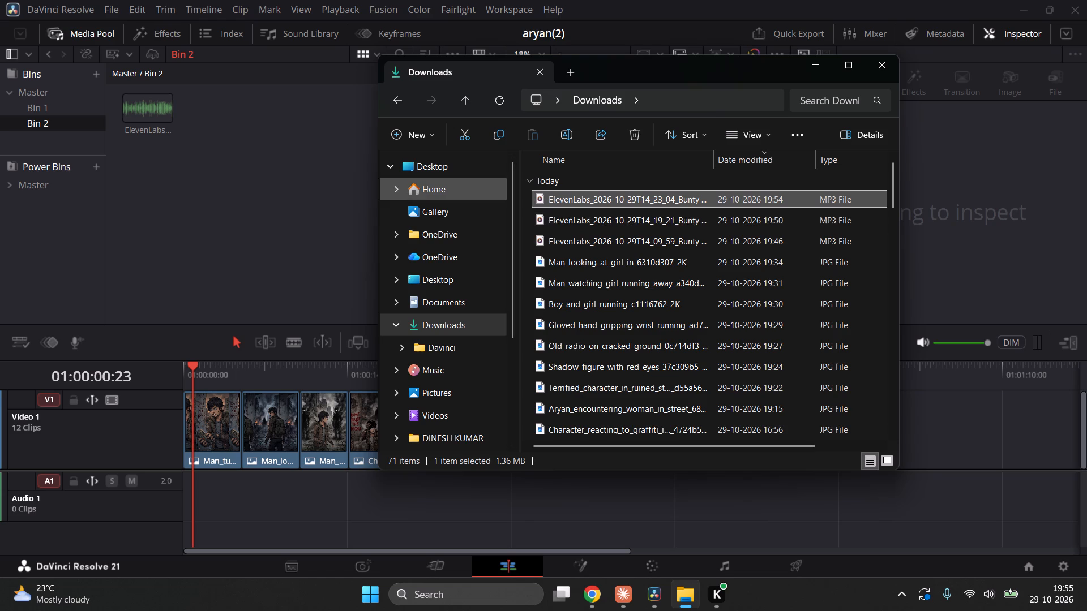
left_click(279, 167)
Place the ElevenLabs voiceover on the Audio 1 track, aligned to the timeline start at 01:00:00:00.
left_click_drag(144, 114, 192, 472)
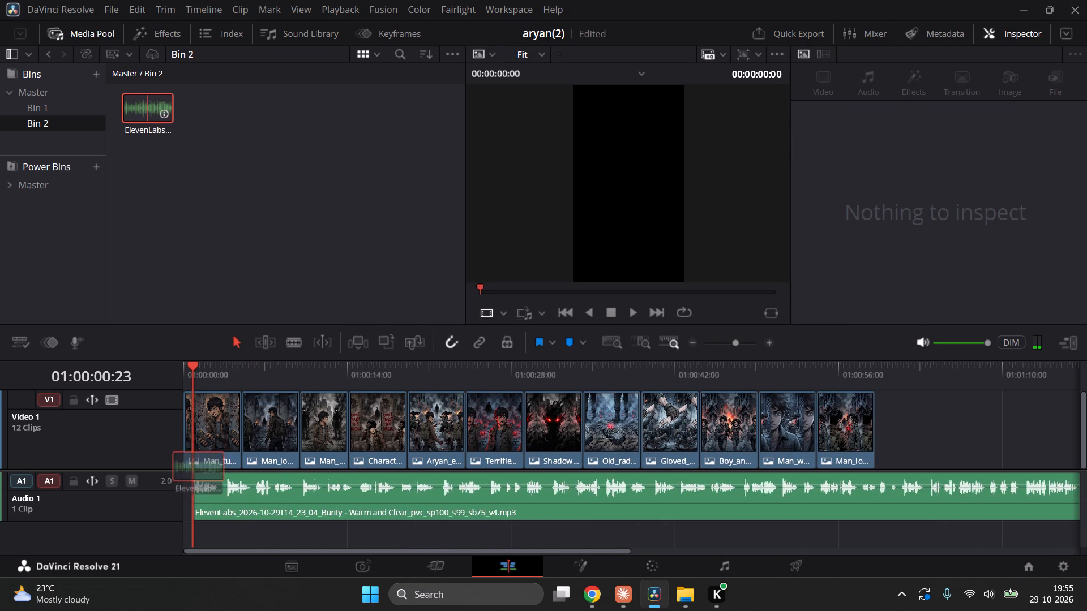
left_click_drag(192, 472, 191, 485)
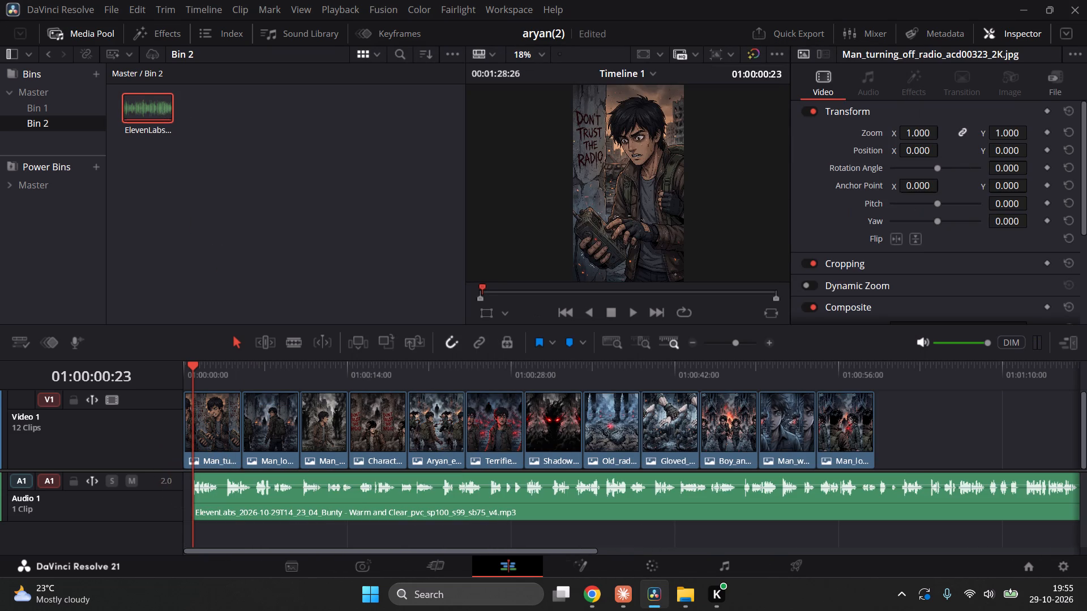
left_click_drag(190, 367, 124, 367)
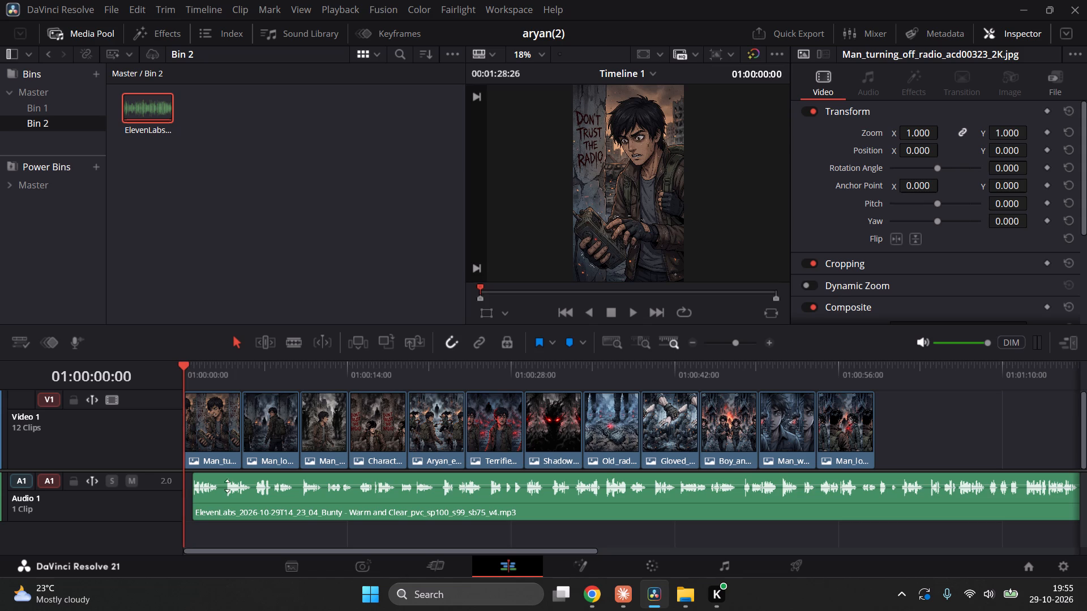
left_click(230, 498)
left_click_drag(230, 498, 194, 494)
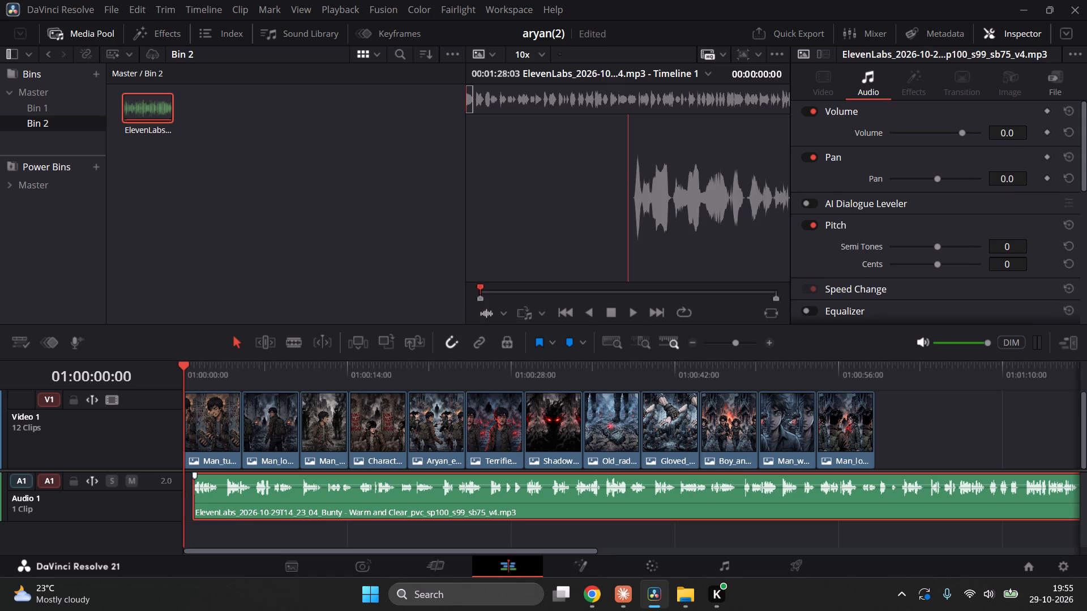
left_click_drag(194, 494, 191, 494)
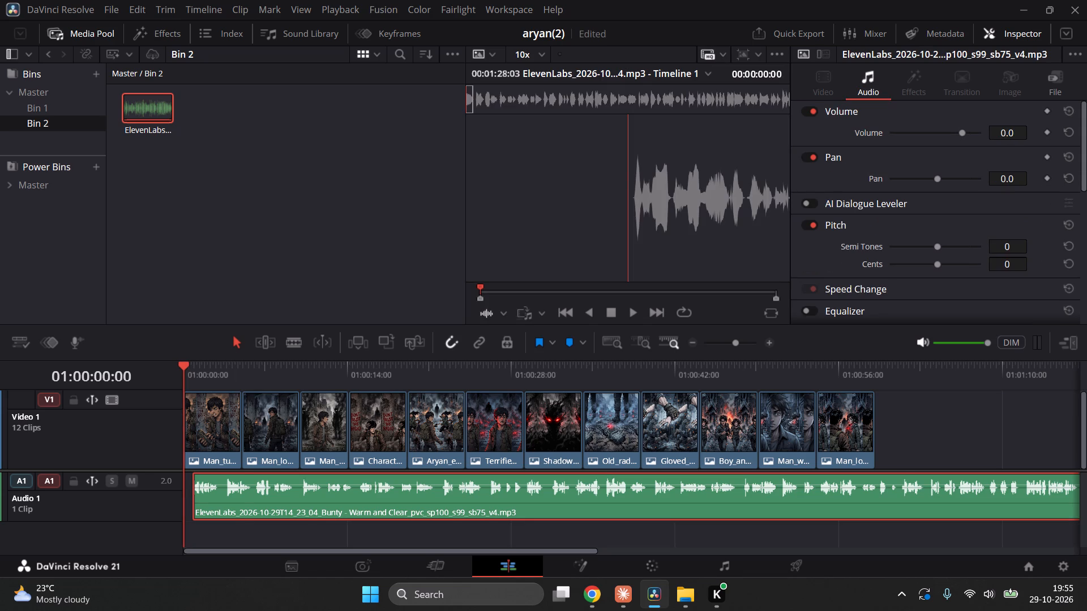
left_click(238, 371)
left_click_drag(267, 505, 244, 507)
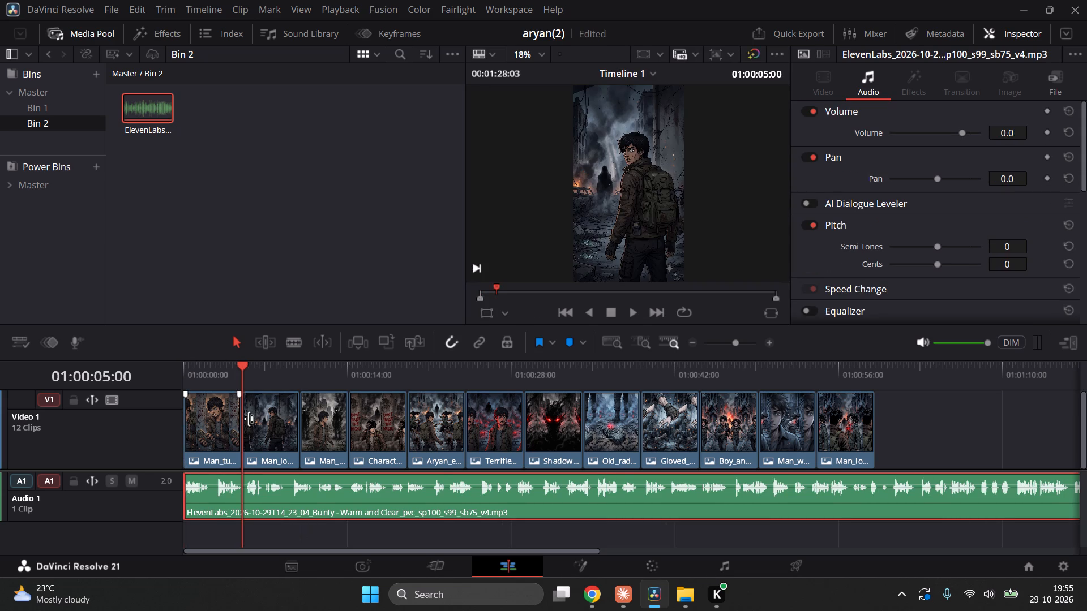
Play the timeline from the beginning to check the voiceover against the first image.
left_click_drag(212, 370, 205, 370)
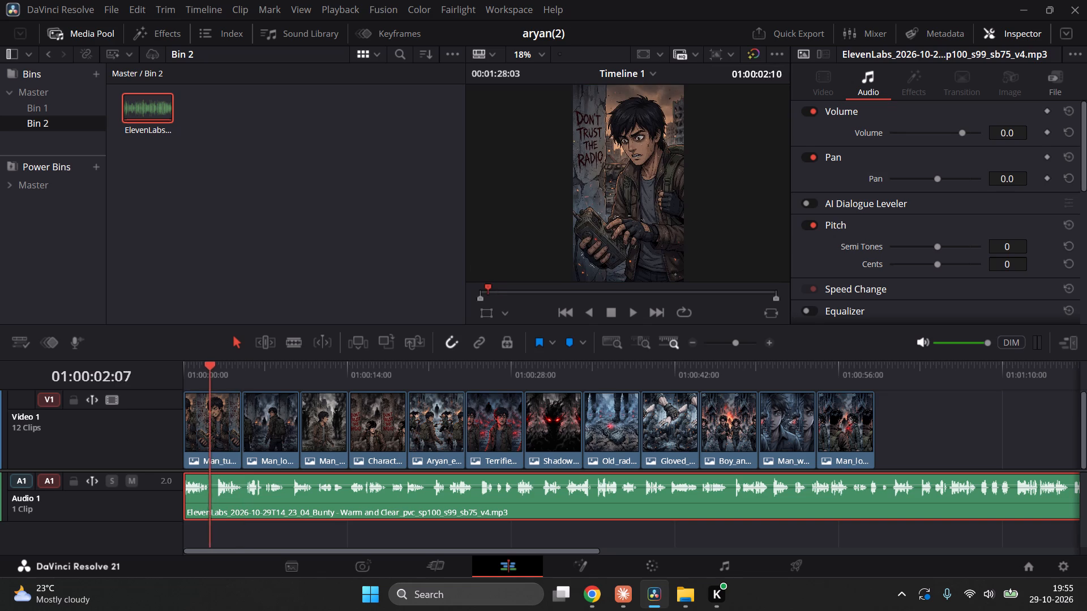
left_click_drag(205, 370, 177, 371)
key("space")
key("space")
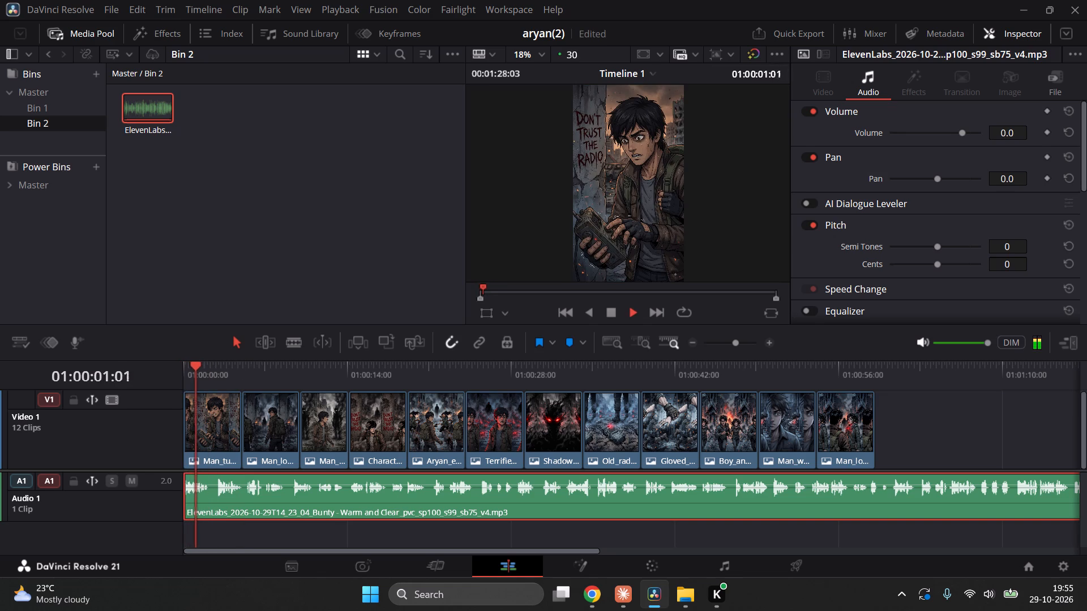
key("space")
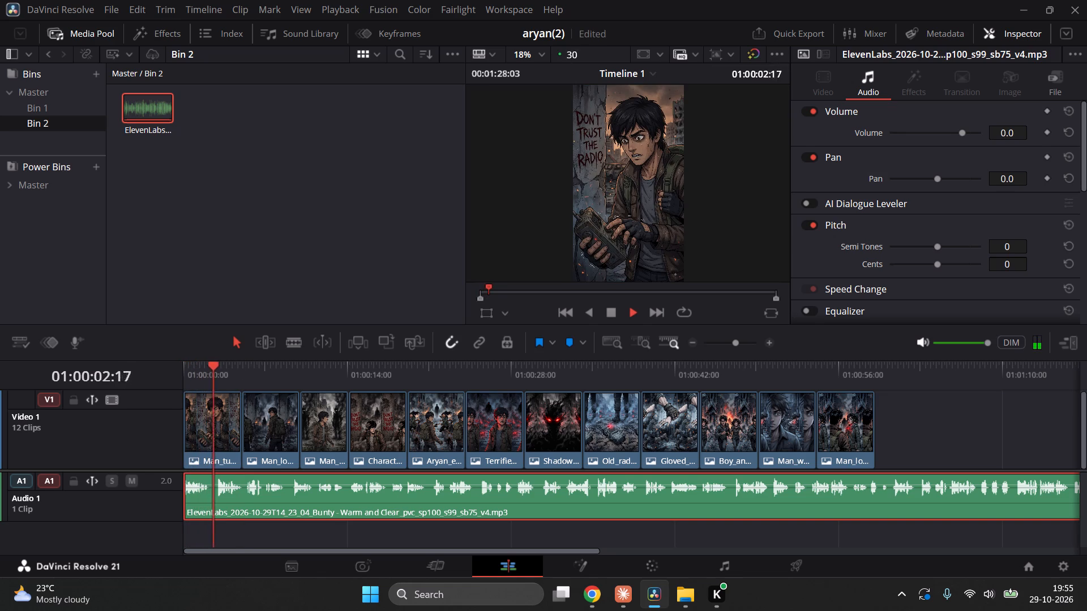
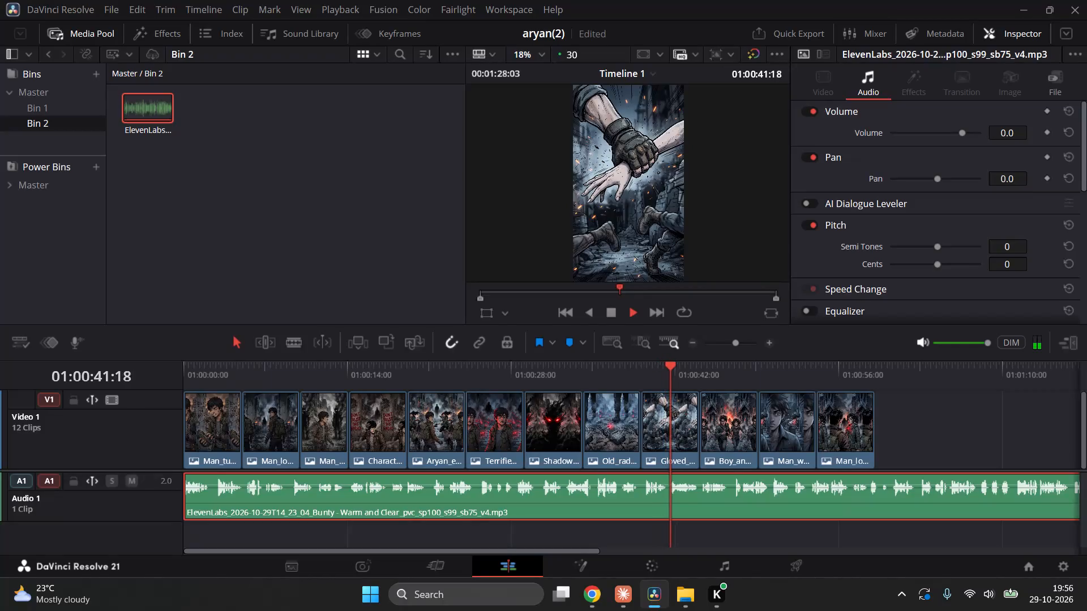
Play the voiceover over the first image from the timeline start, and move the cut between the second and third images to about 01:00:12:00.
key("space")
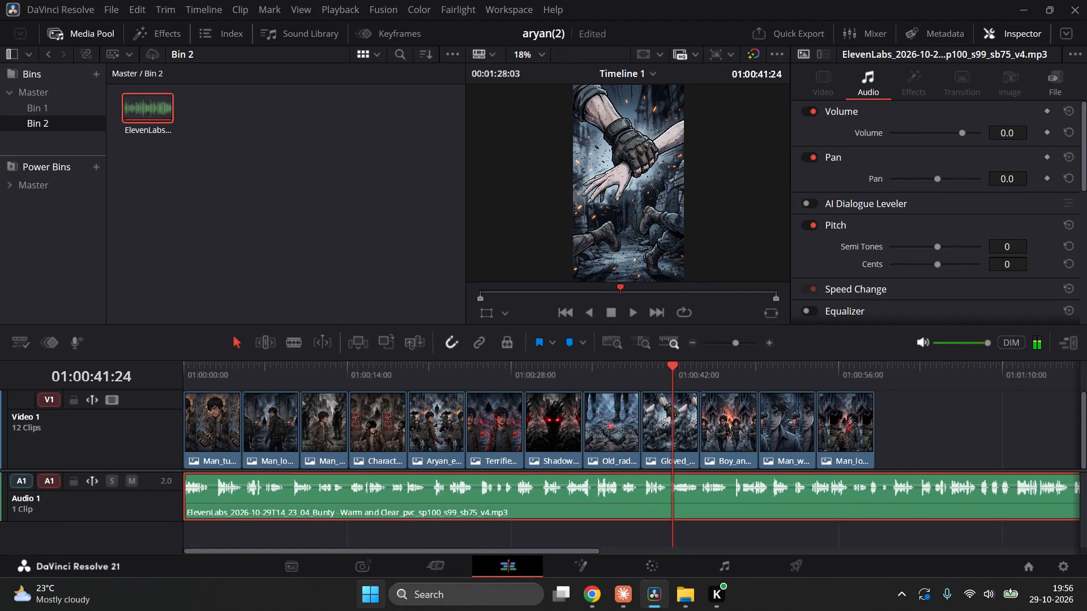
left_click(221, 427)
left_click_drag(215, 378, 139, 388)
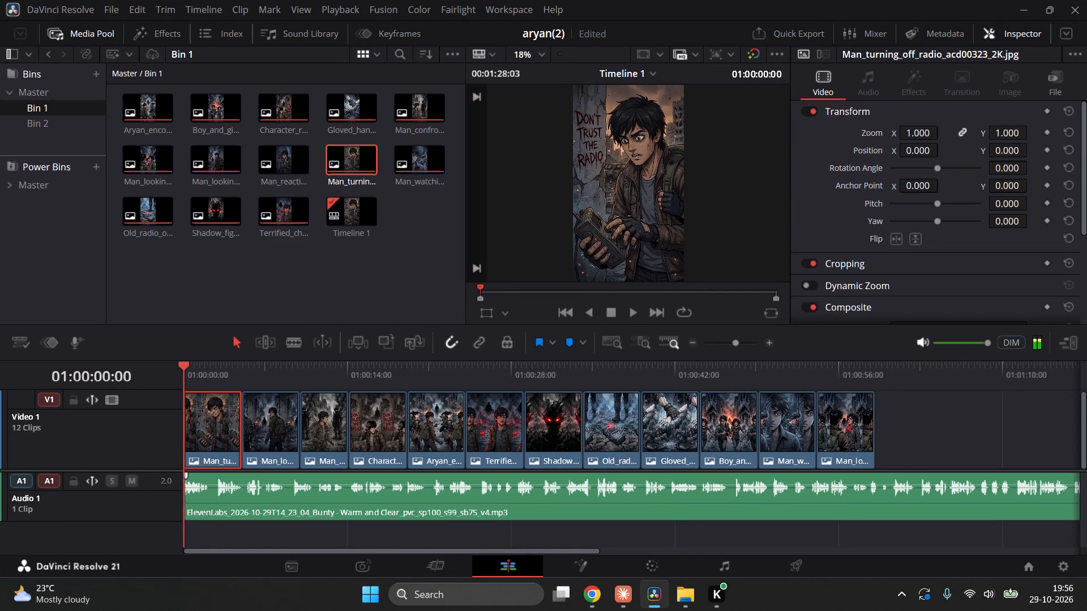
left_click_drag(139, 388, 119, 395)
key("space")
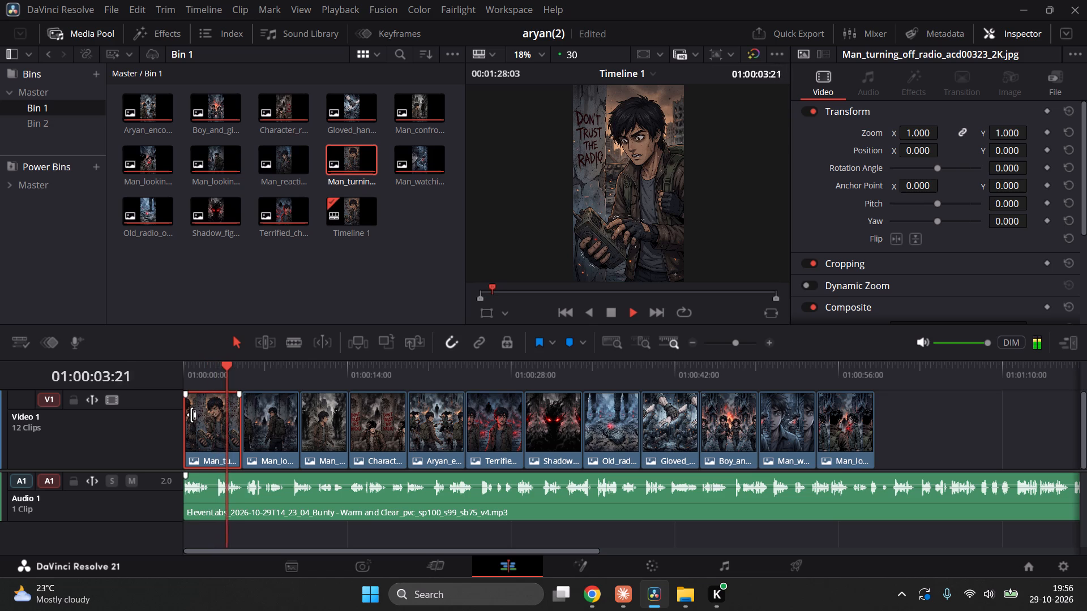
key("space")
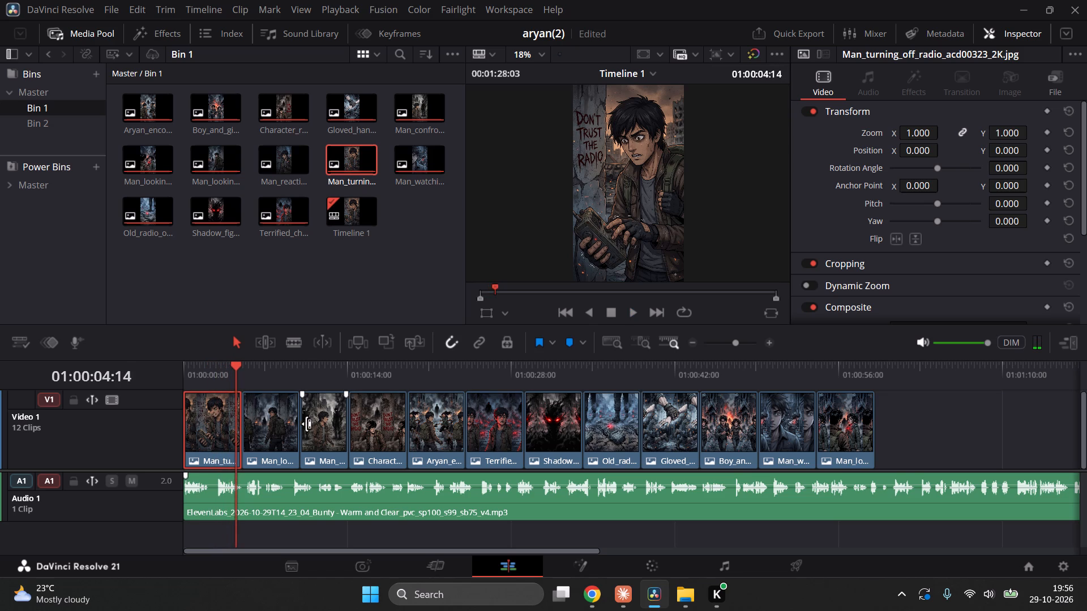
left_click_drag(301, 426, 321, 433)
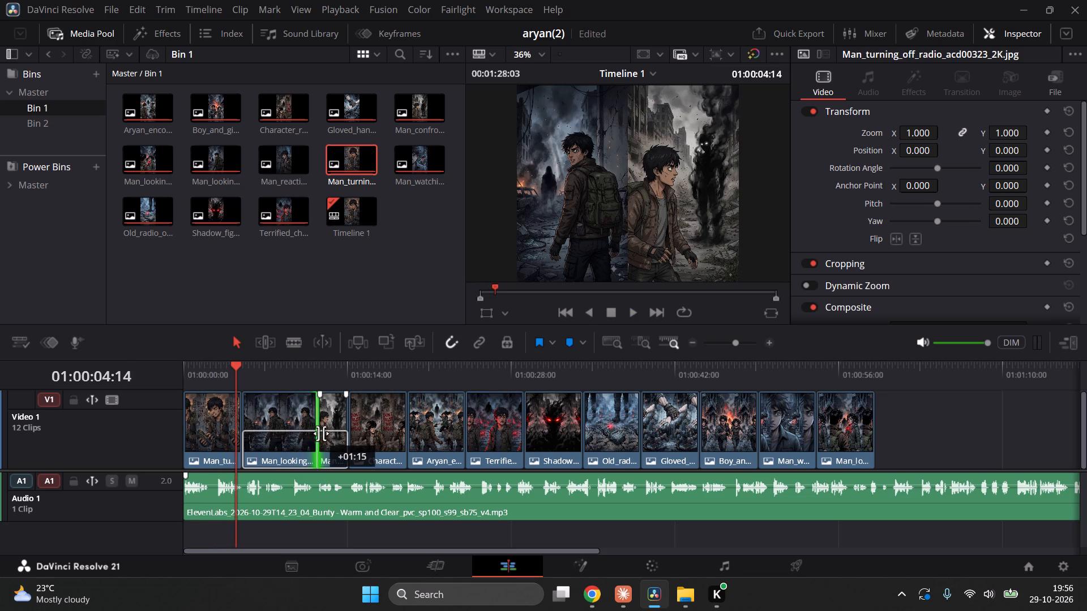
left_click_drag(321, 433, 326, 435)
Play the timeline from the beginning to check the voiceover against the second image and the cut to the third.
key("space")
key("space")
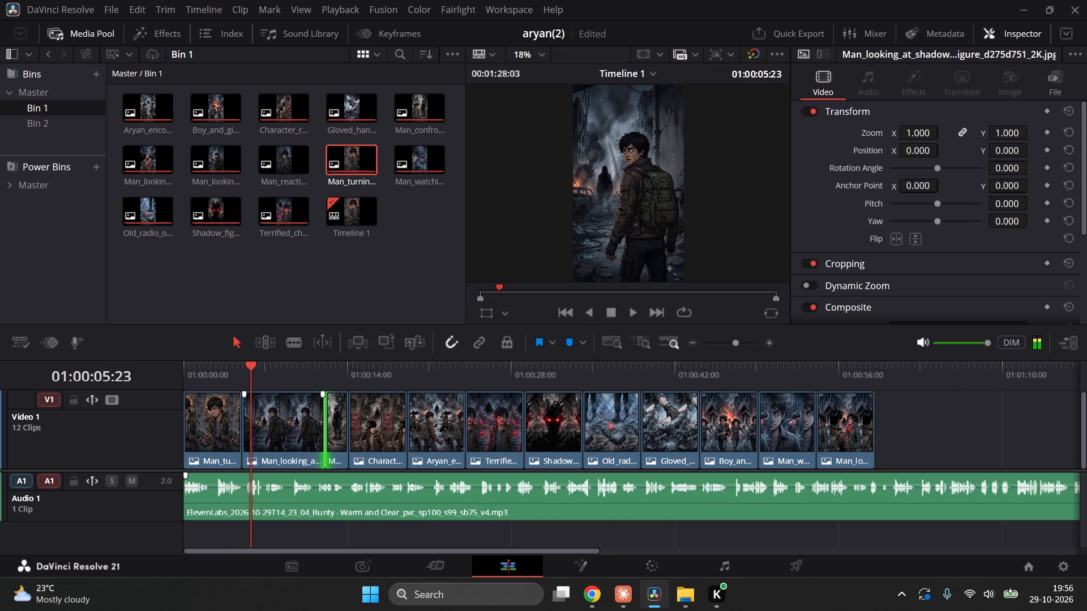
key("space")
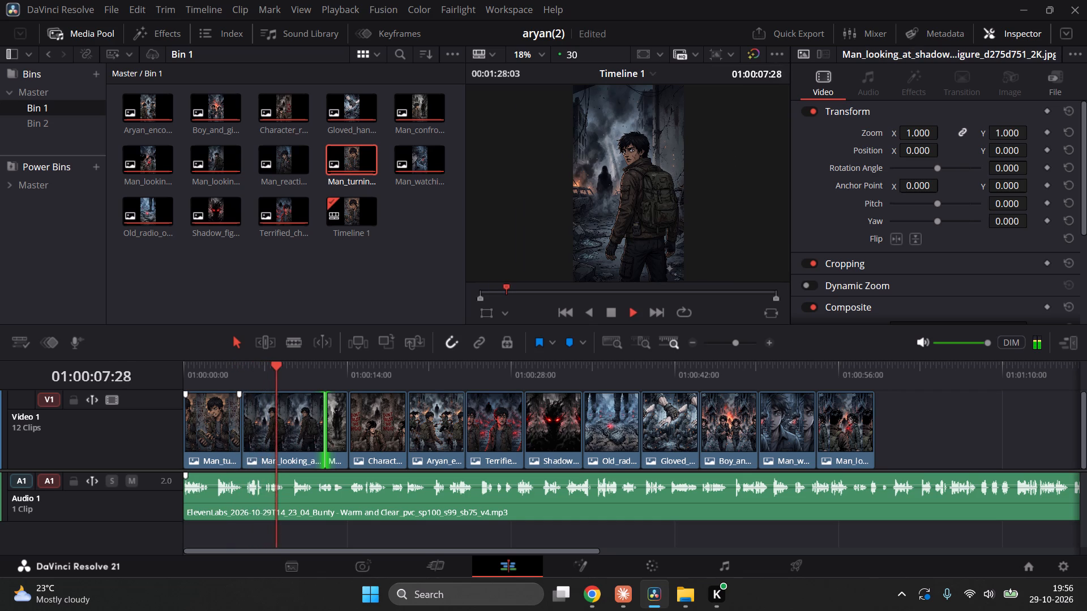
left_click_drag(204, 371, 156, 364)
key("space")
key("space")
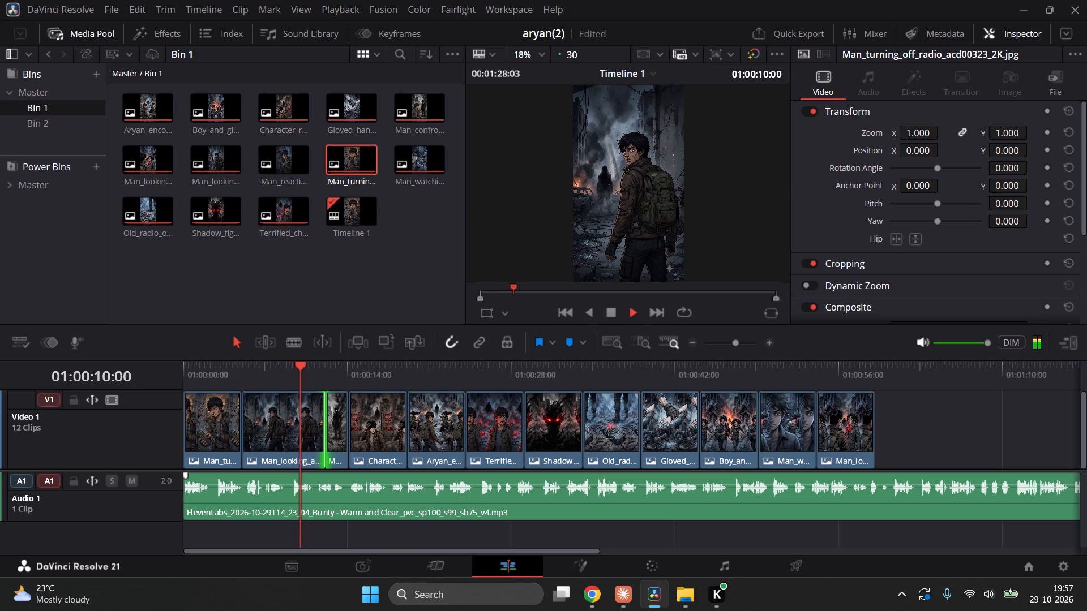
key("space")
key("space")
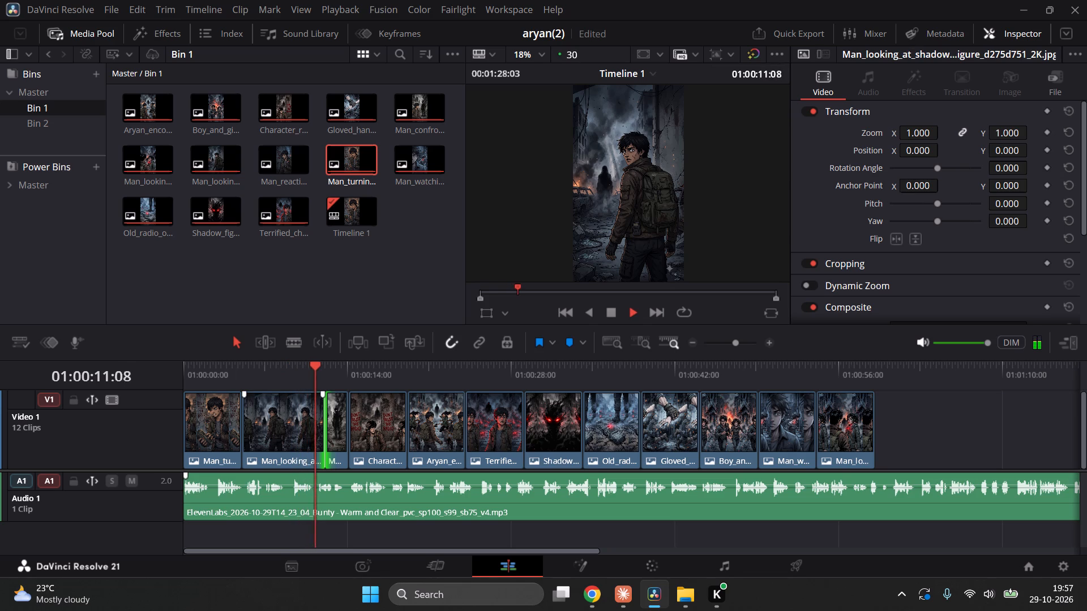
key("space")
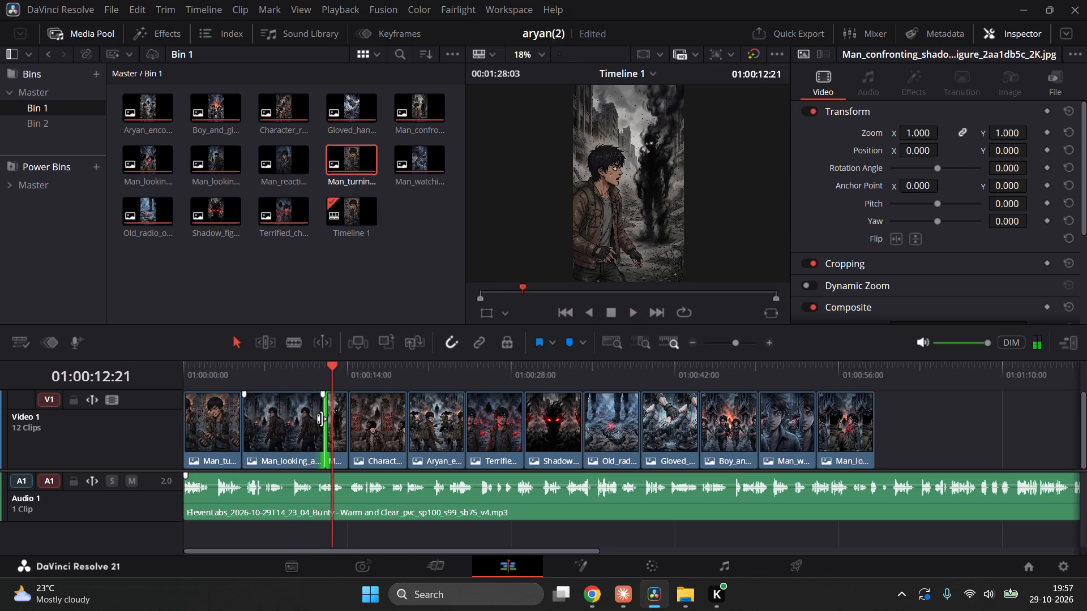
Move the cut between the third and fourth images to about 01:00:17:00 and play the voiceover leading up to it.
key("space")
key("space")
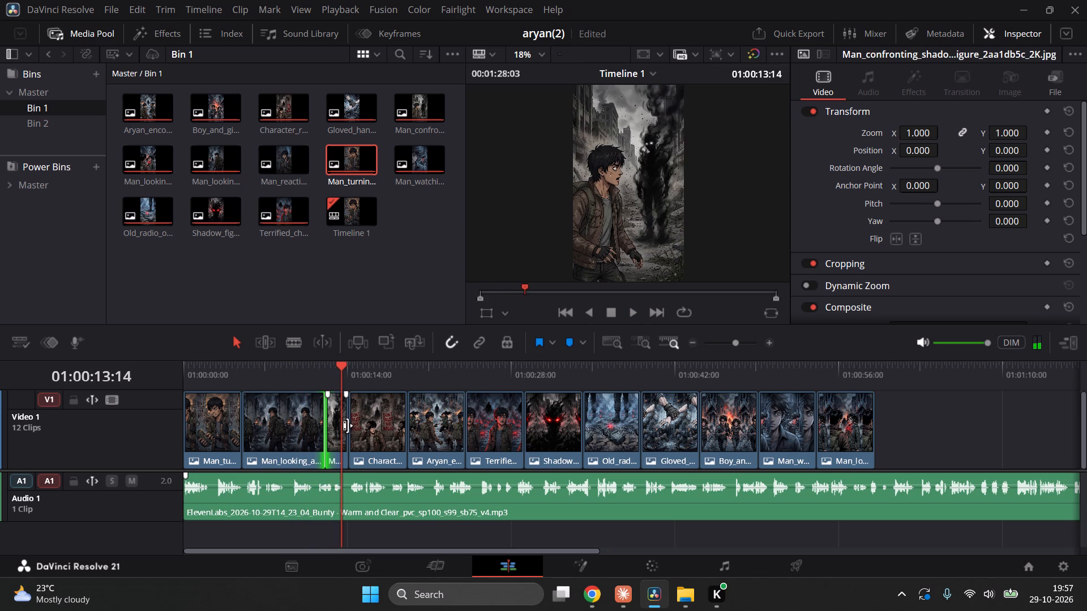
left_click_drag(348, 425, 382, 429)
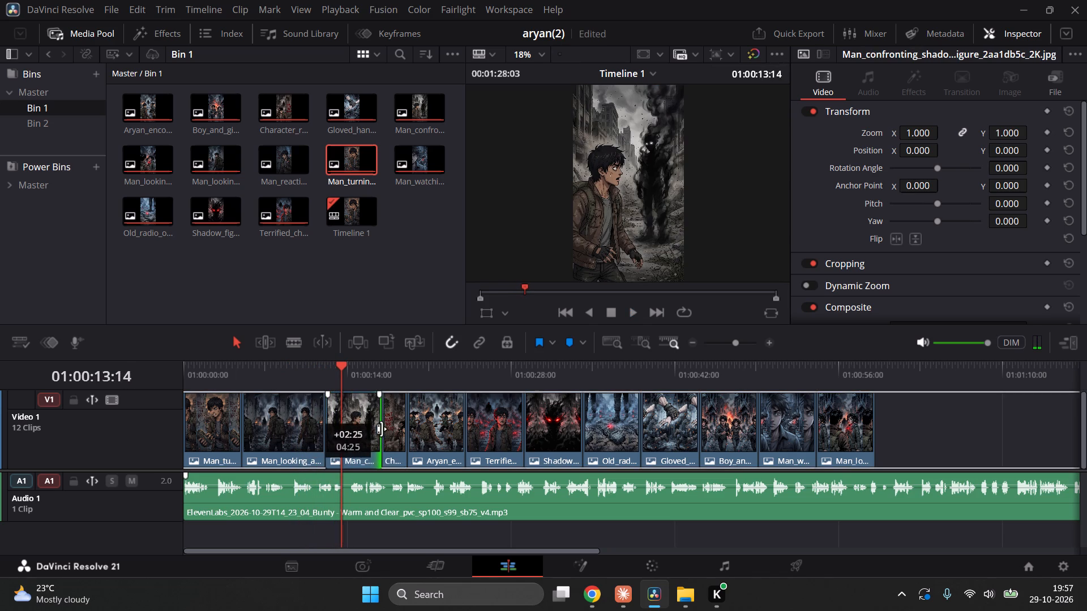
left_click_drag(382, 429, 384, 429)
key("space")
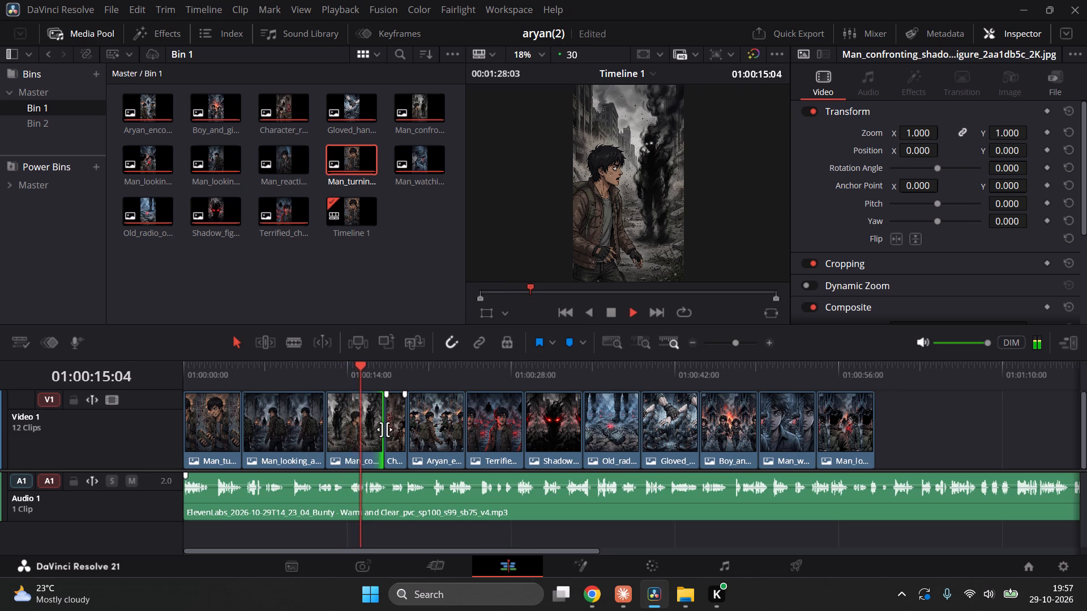
key("space")
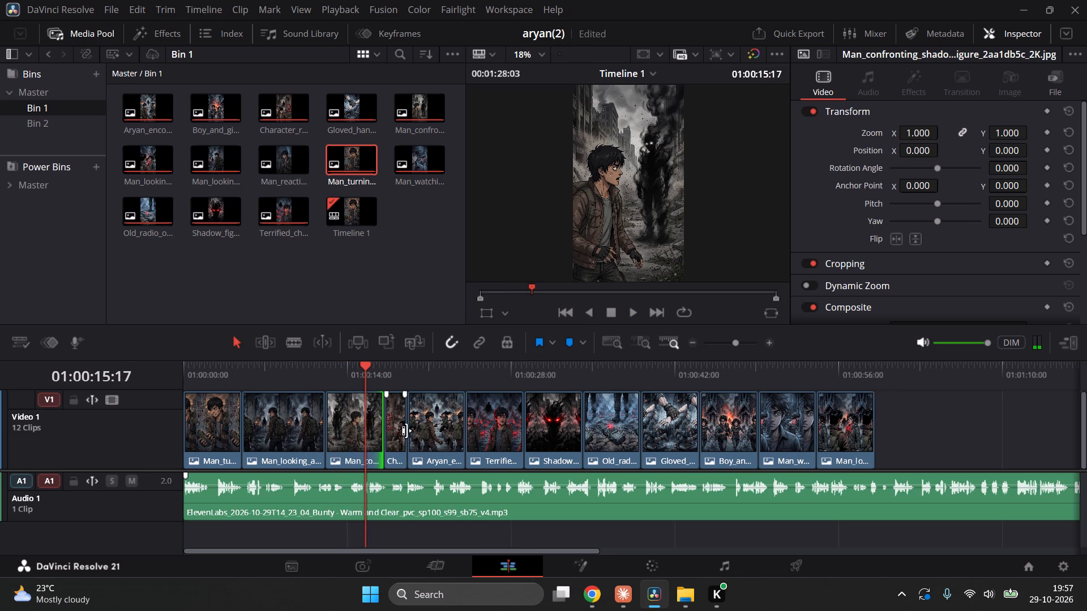
left_click(397, 367)
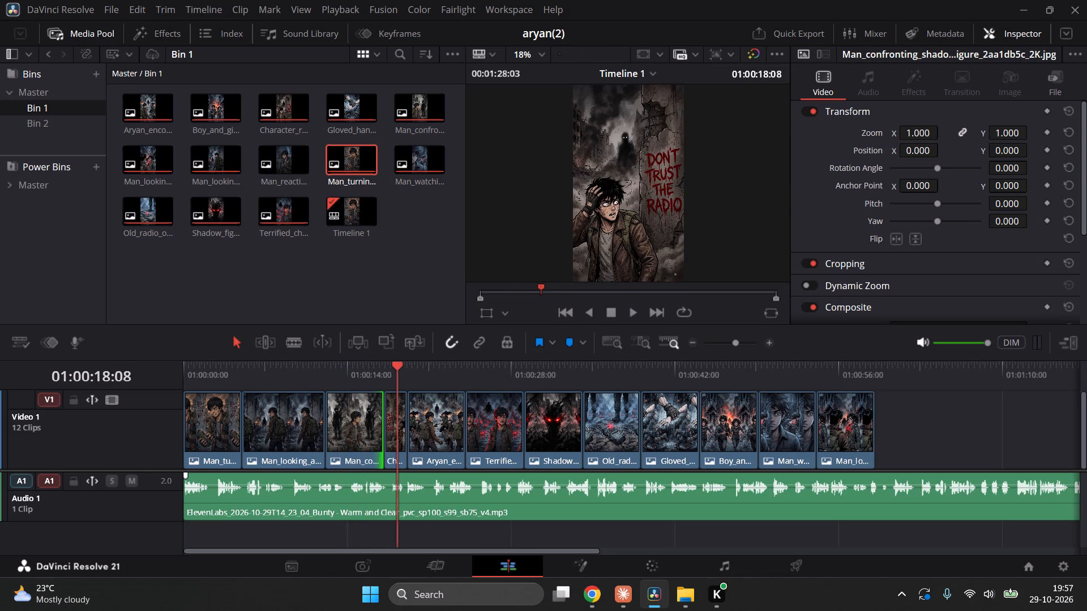
left_click(365, 373)
key("space")
key("space")
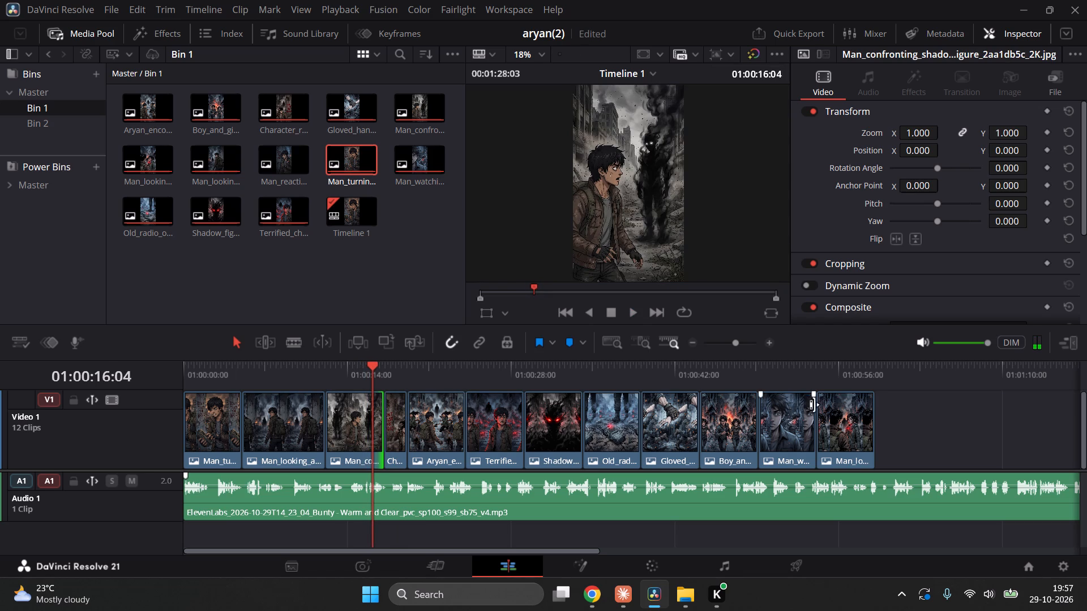
Move the last image, Man_looking_at_girl, along Video 1 to start at about 01:01:10:00.
left_click_drag(836, 415, 1014, 387)
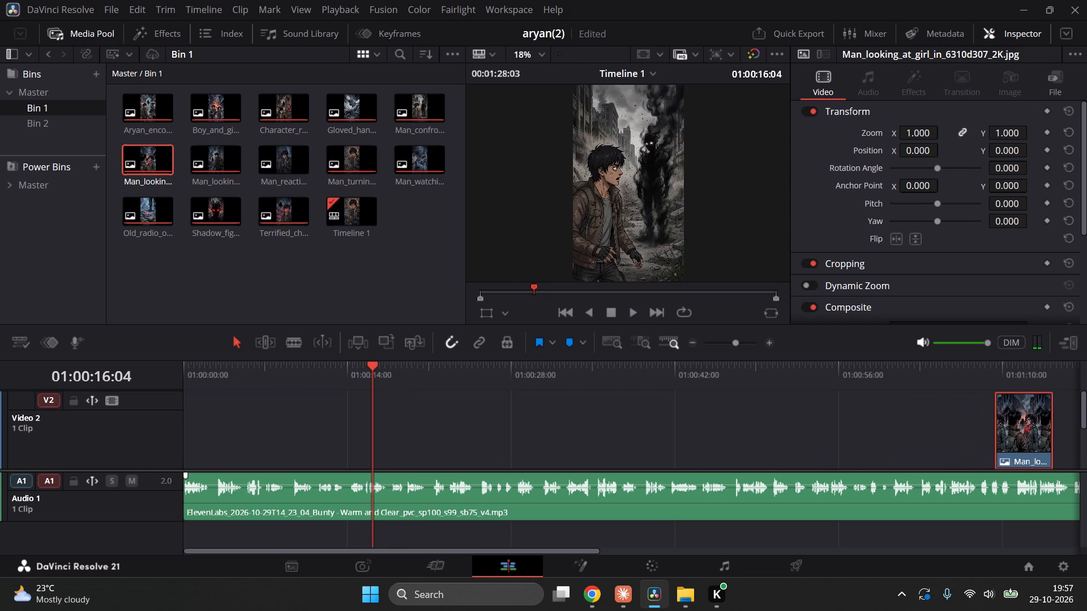
scroll(895, 422, "down", 3)
scroll(895, 422, "up", 1)
left_click_drag(1012, 415, 1022, 466)
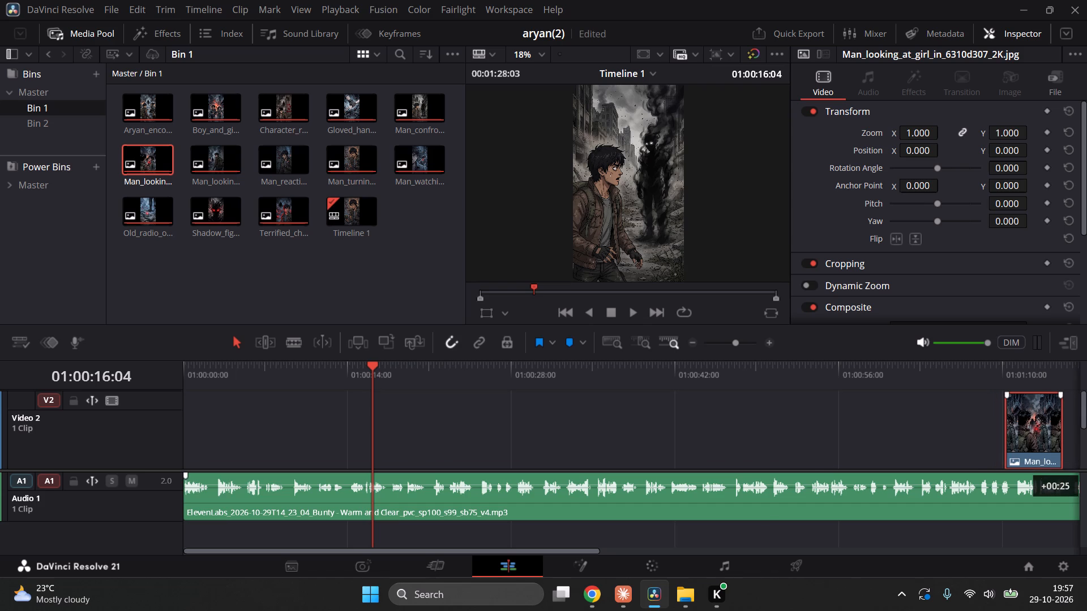
left_click_drag(1022, 466, 1020, 472)
Move the Man_watching_girl, Boy_and_girl_running and Gloved_hand images later on Video 1, each butted against the image that follows.
left_click_drag(796, 455, 978, 431)
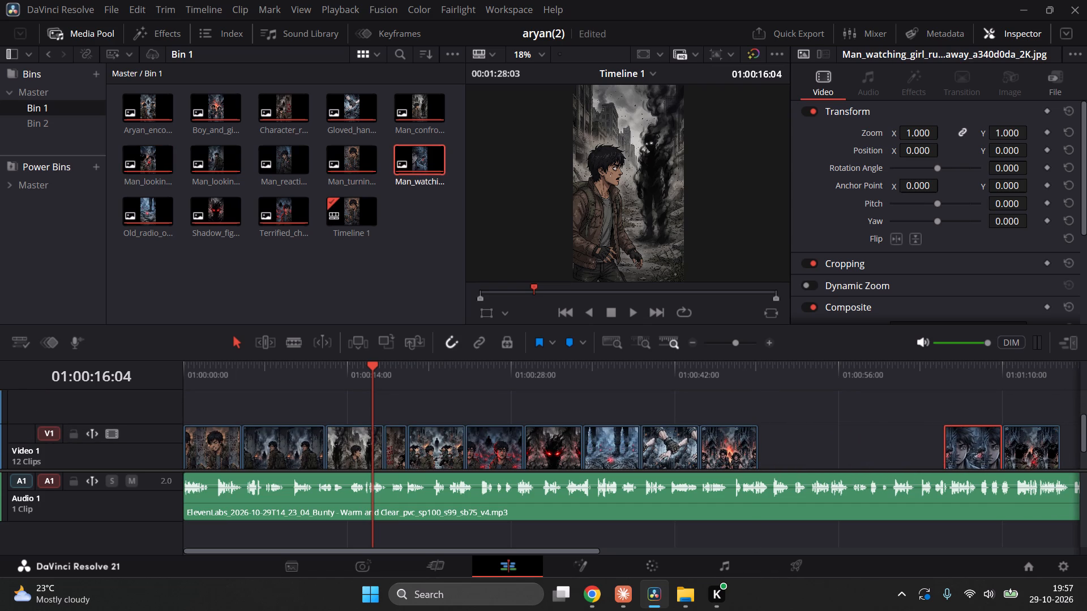
left_click(750, 449)
left_click_drag(734, 449, 812, 444)
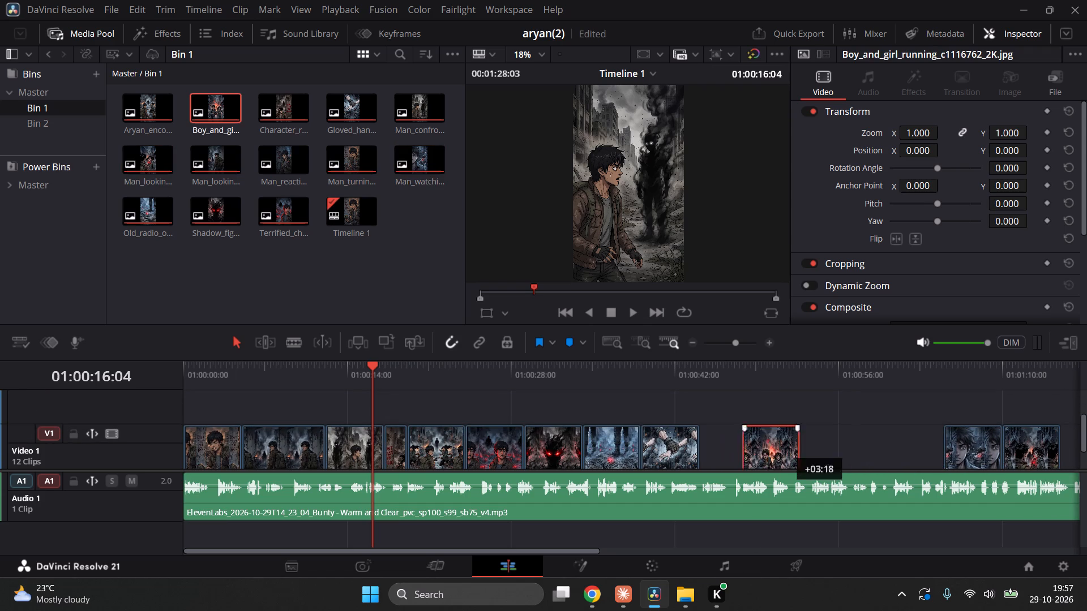
left_click_drag(812, 444, 926, 440)
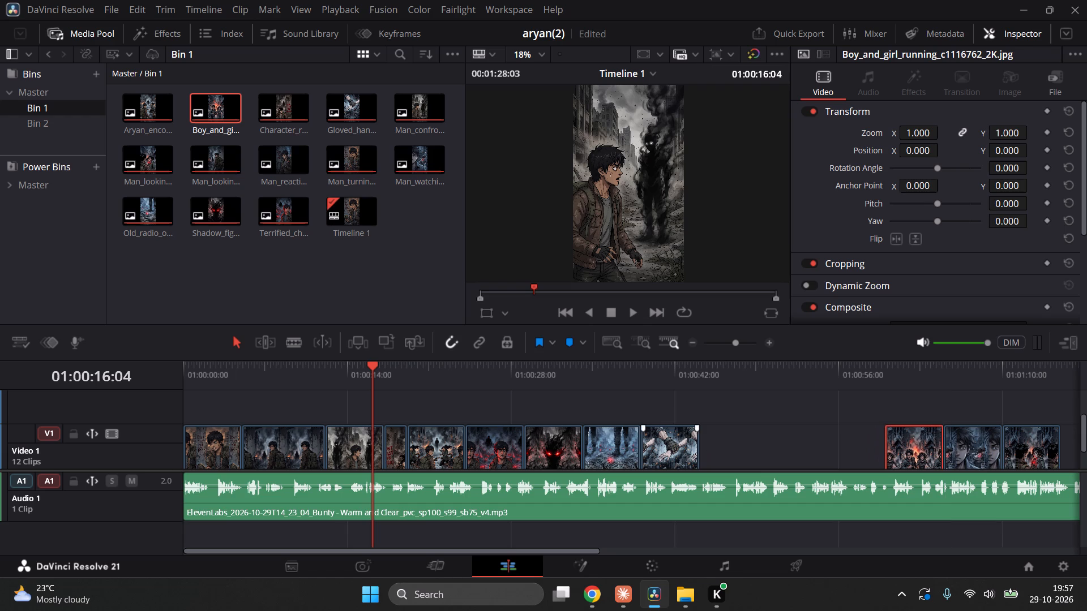
left_click_drag(674, 457, 854, 460)
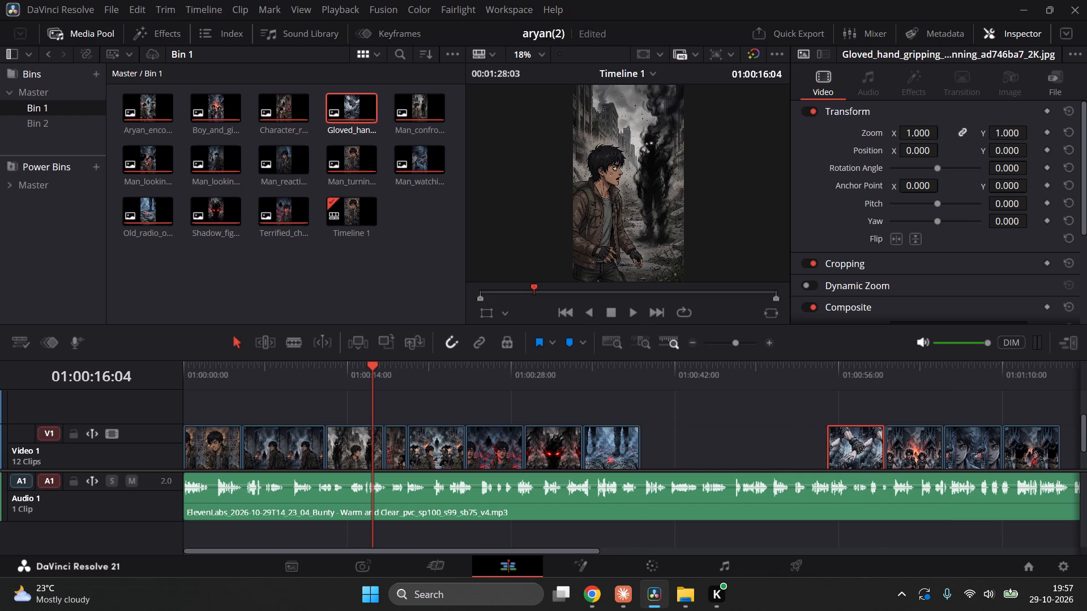
Move the Old_radio and Shadow_figure images later on Video 1 so they sit directly before the Gloved_hand image.
left_click(610, 452)
left_click_drag(608, 454, 778, 448)
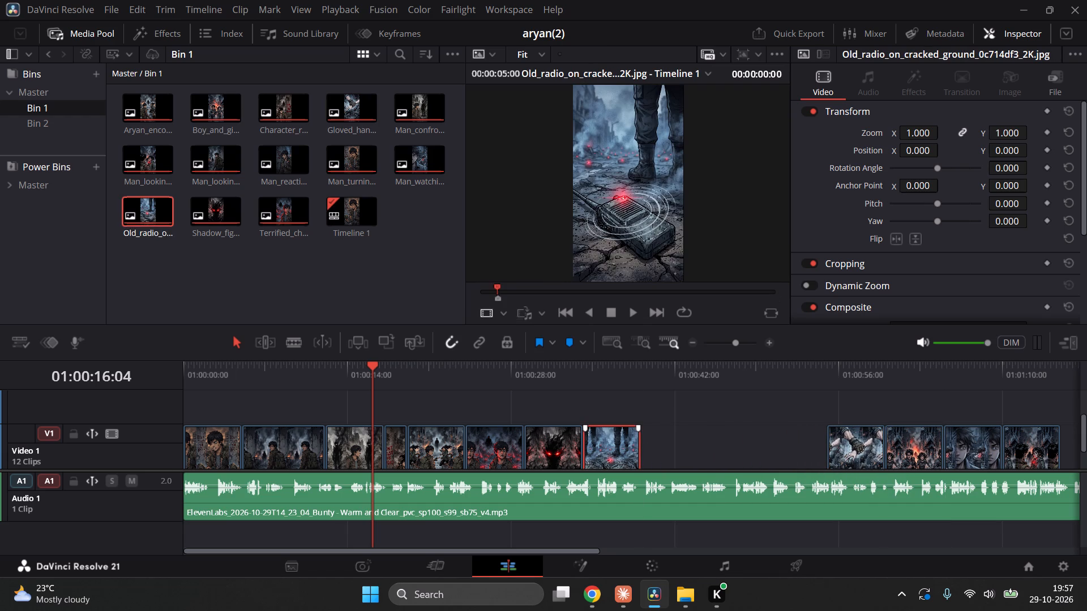
left_click_drag(778, 448, 773, 447)
left_click_drag(608, 454, 638, 454)
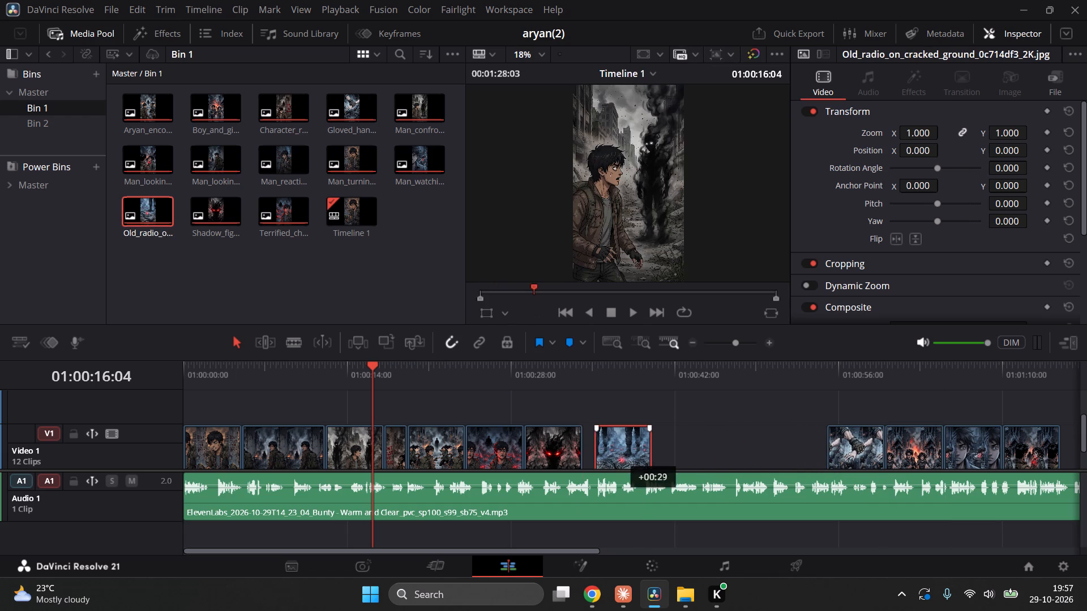
left_click_drag(638, 454, 797, 451)
left_click(553, 457)
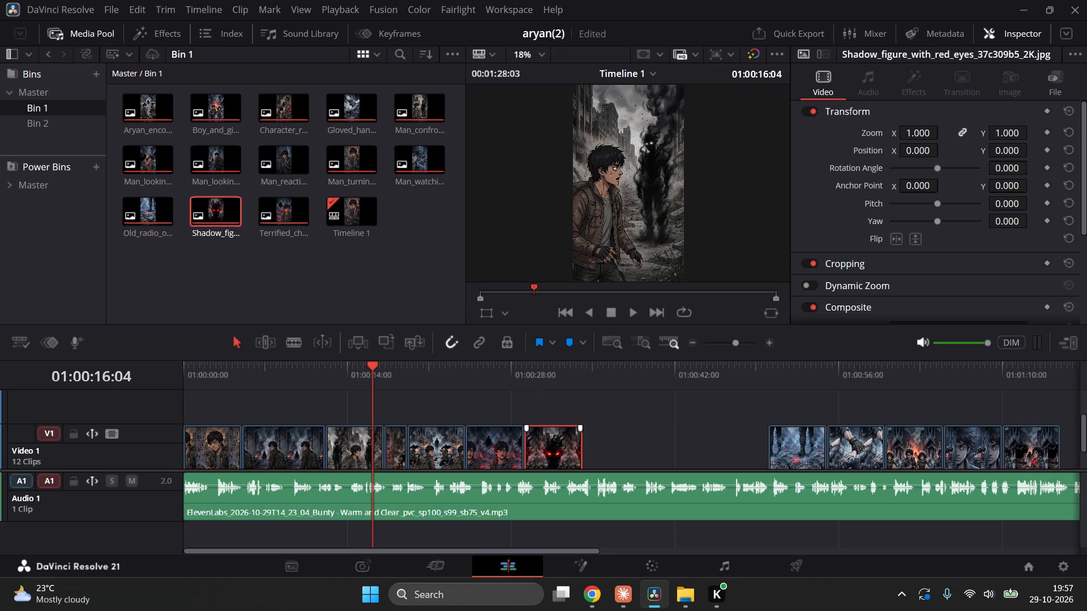
left_click_drag(553, 457, 722, 448)
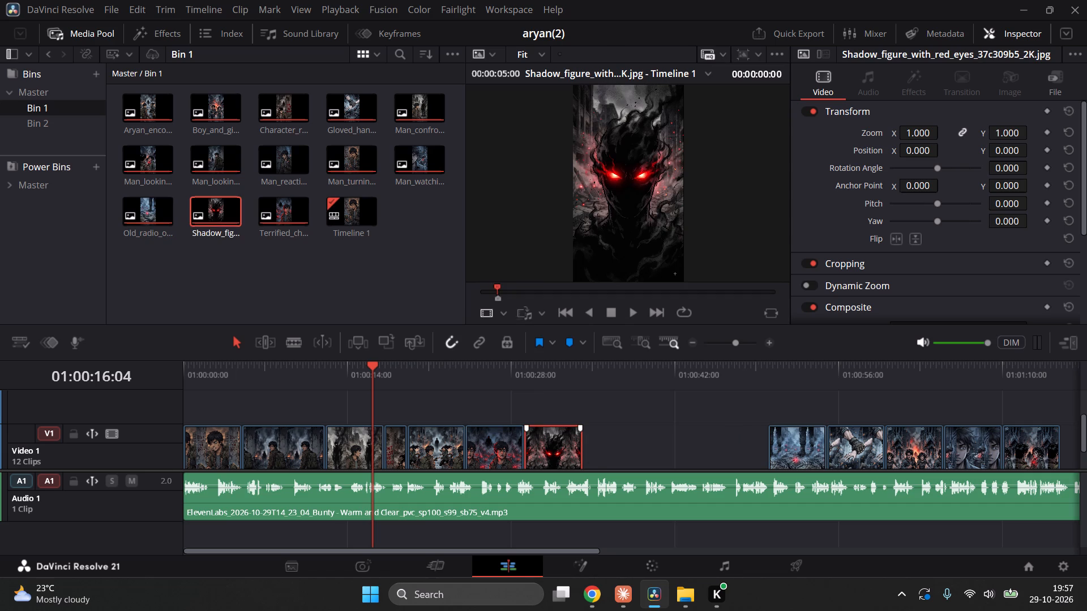
left_click_drag(550, 456, 735, 451)
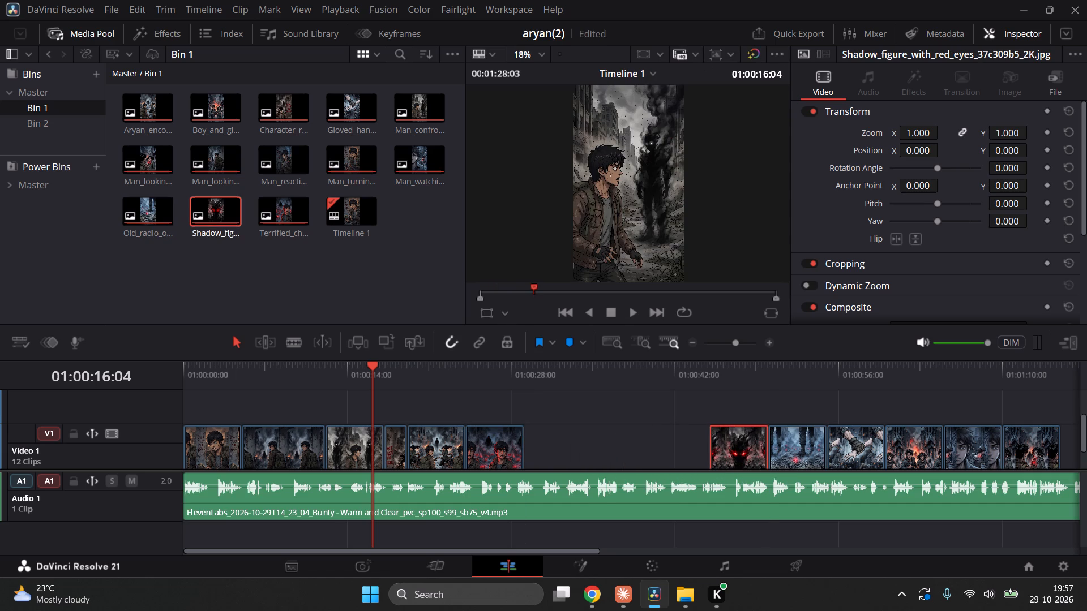
Move the Terrified character and Aryan_encountering images later on Video 1 so they sit directly before the Shadow_figure image.
left_click(502, 456)
left_click_drag(502, 456, 649, 459)
left_click_drag(499, 459, 686, 447)
left_click(431, 450)
left_click_drag(431, 450, 500, 450)
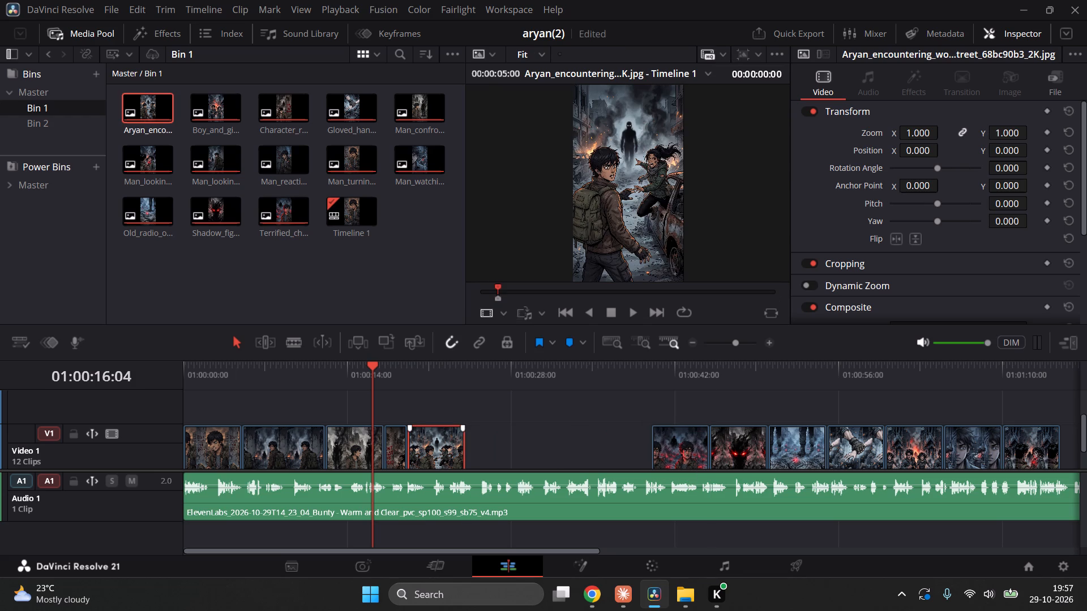
left_click_drag(500, 450, 524, 451)
left_click_drag(439, 450, 624, 442)
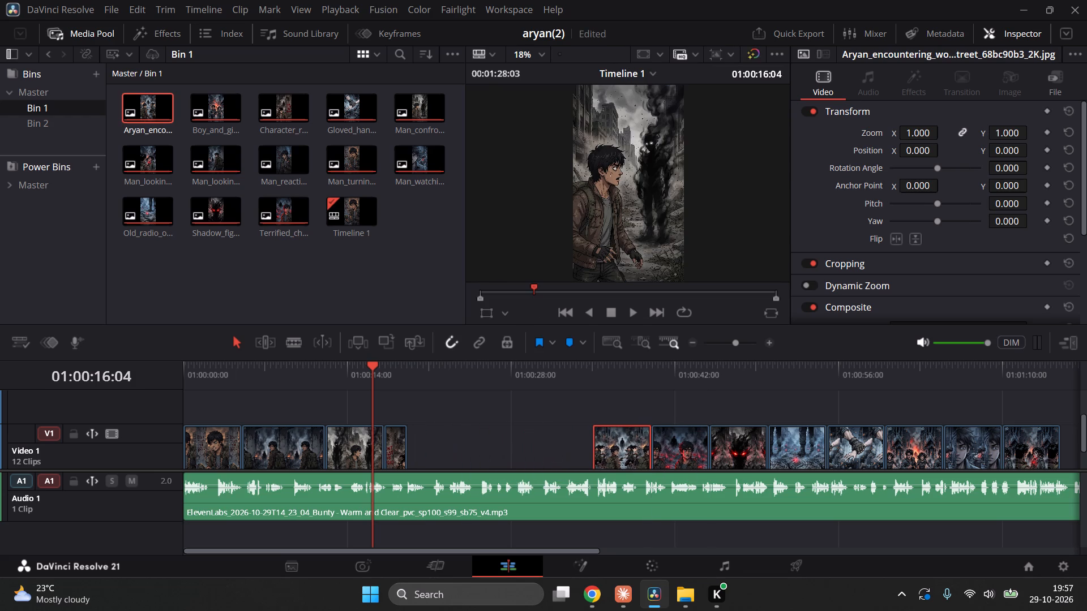
Move the Character_reacting image later on Video 1 so it sits directly before the Aryan_encountering image, checking the voiceover around it.
key("space")
key("space")
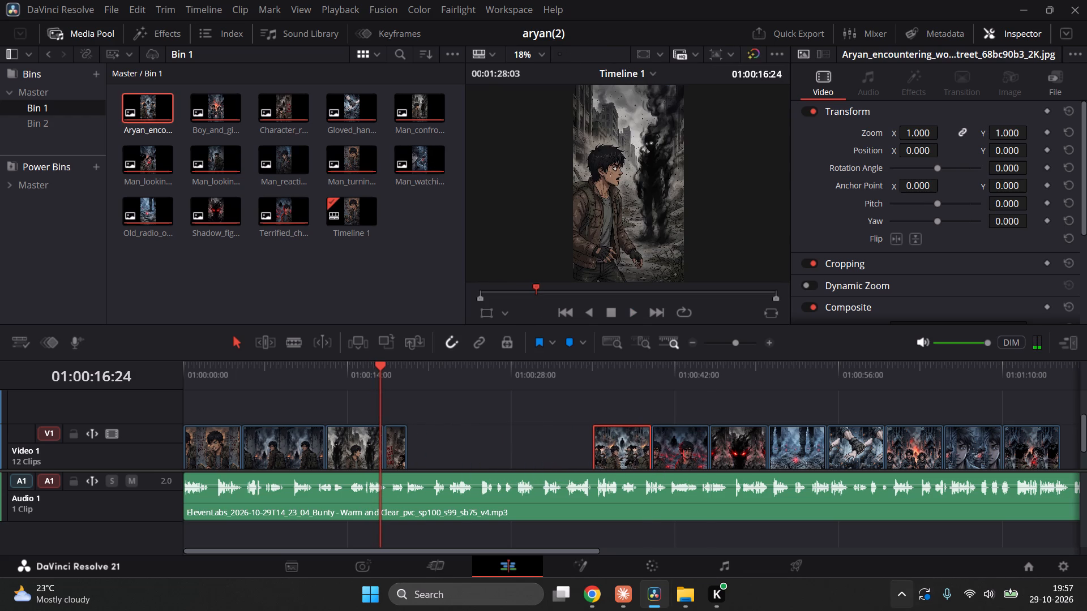
left_click(401, 390)
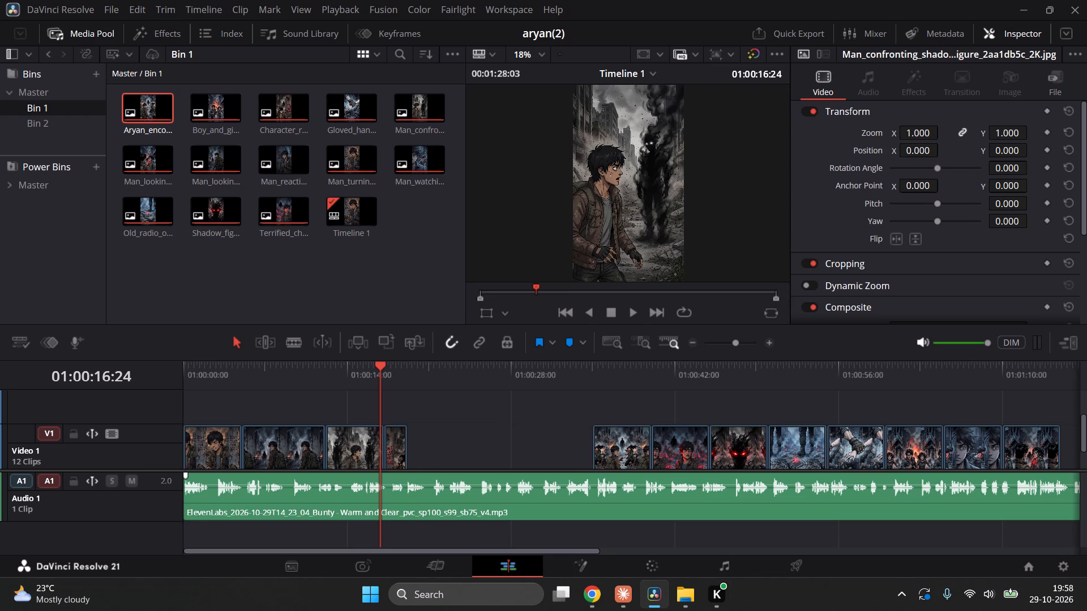
left_click(401, 371)
left_click(400, 376)
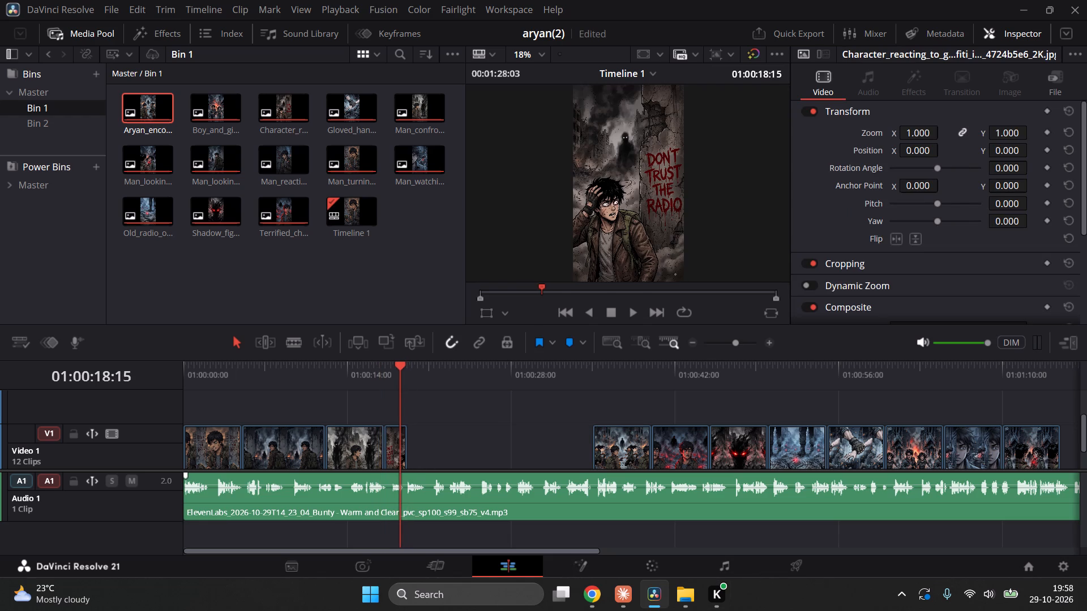
key("space")
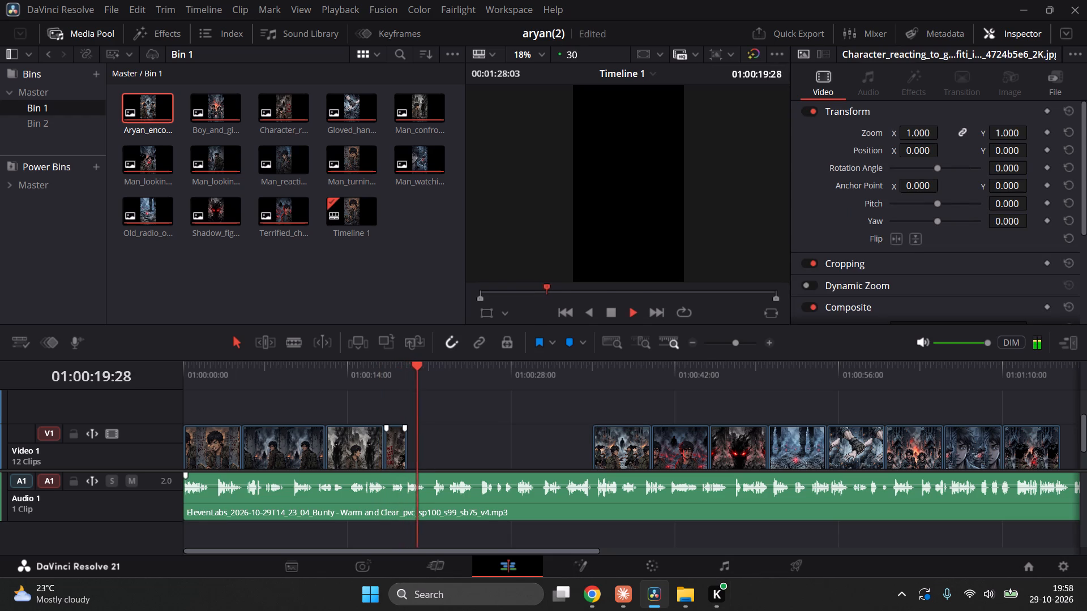
left_click(399, 443)
key("space")
left_click_drag(399, 444, 539, 466)
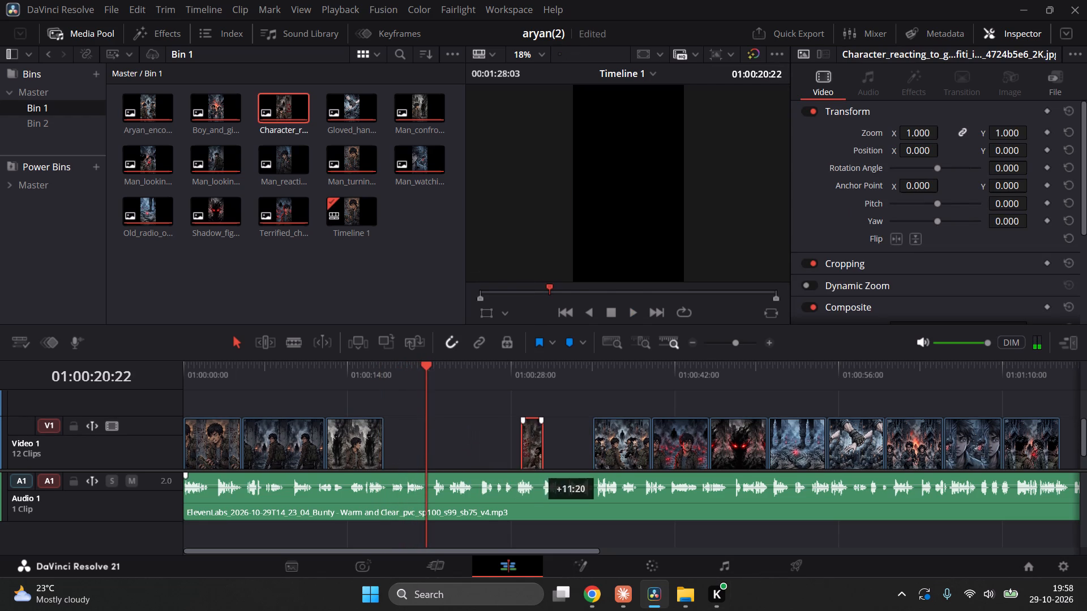
left_click_drag(539, 466, 587, 463)
Extend the end of the Man_confronting_shadow image on Video 1 to about 01:00:22:05 while playing the voiceover from its start.
left_click(356, 450)
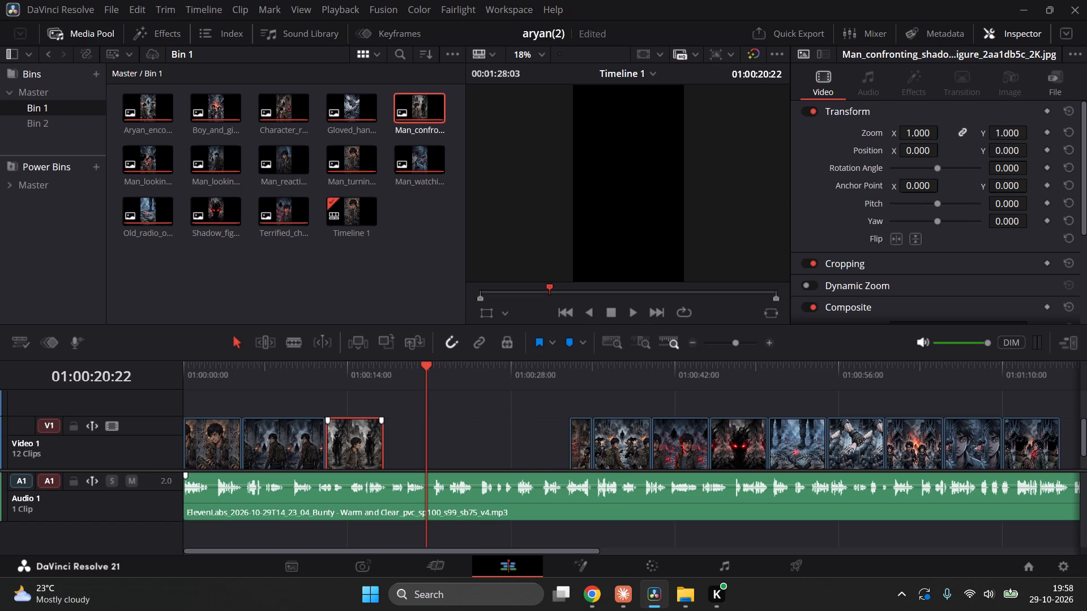
key("space")
key("space")
left_click(324, 374)
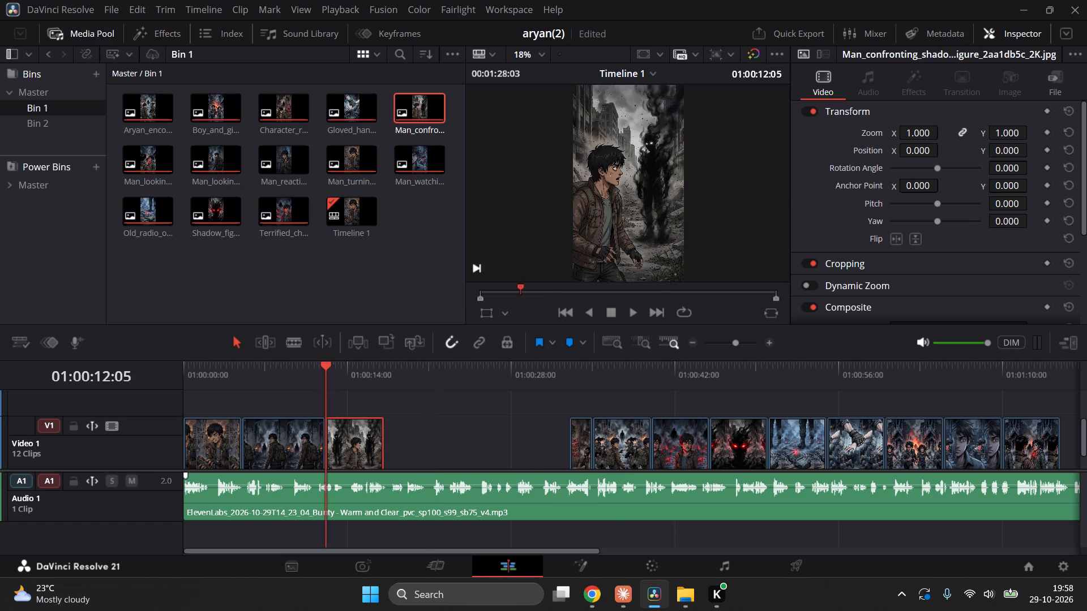
key("space")
key("space")
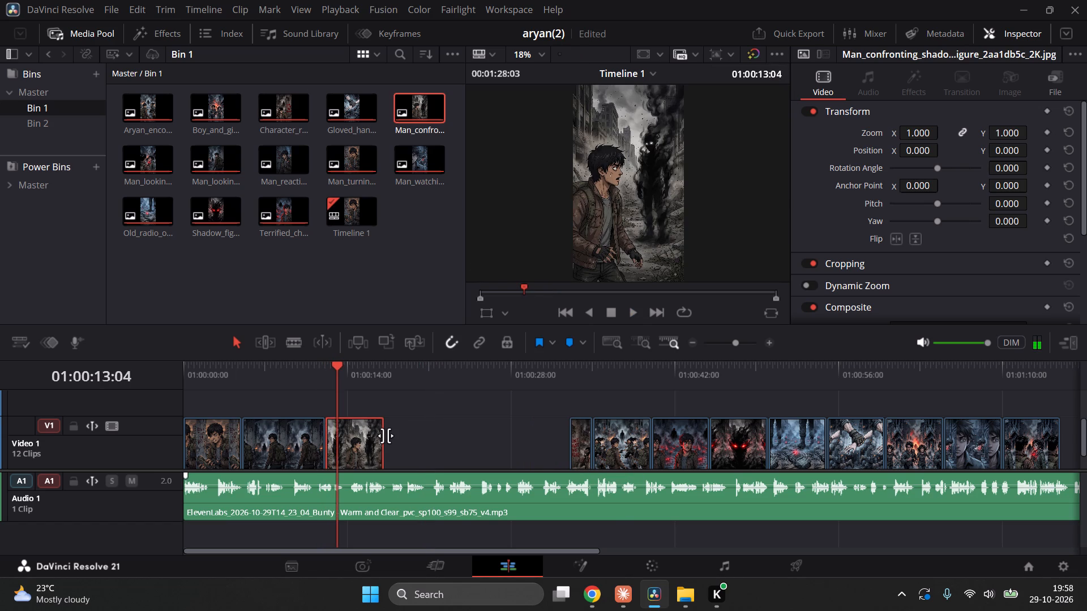
key("space")
left_click_drag(386, 442, 414, 445)
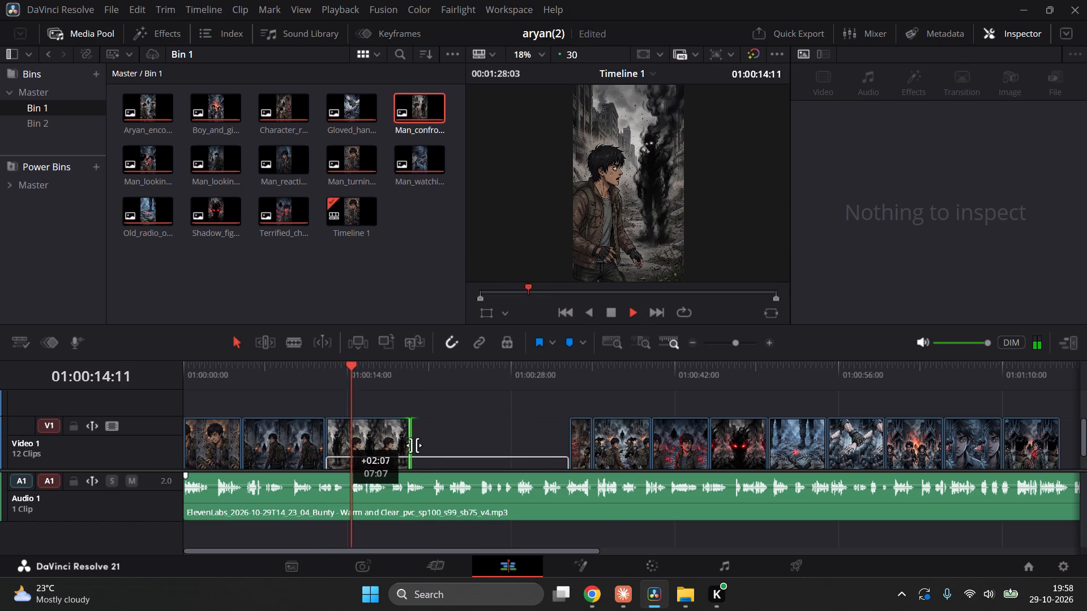
left_click_drag(414, 445, 429, 449)
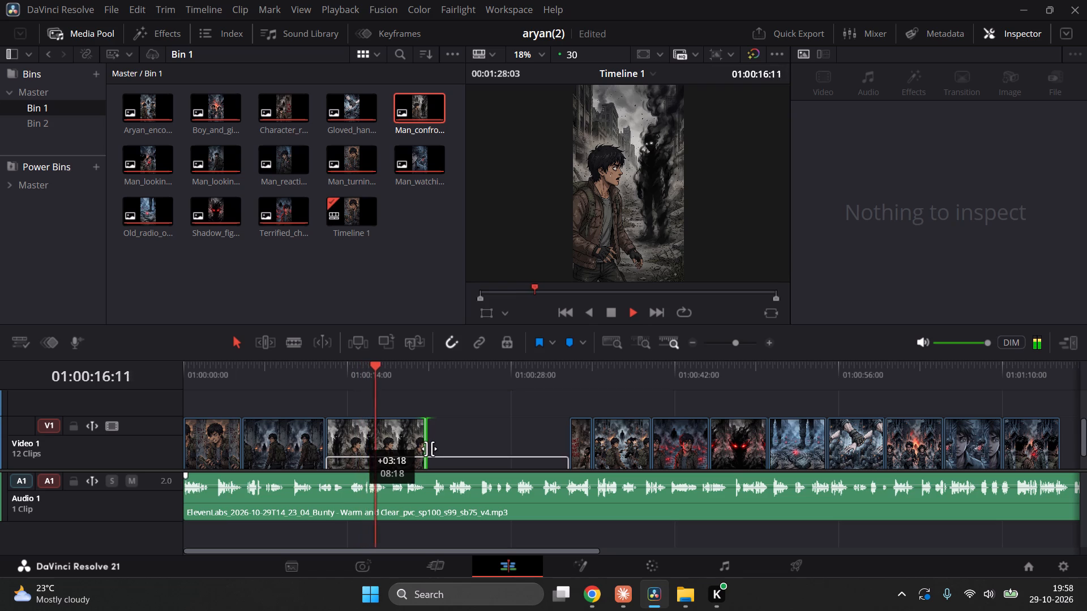
left_click_drag(429, 449, 440, 450)
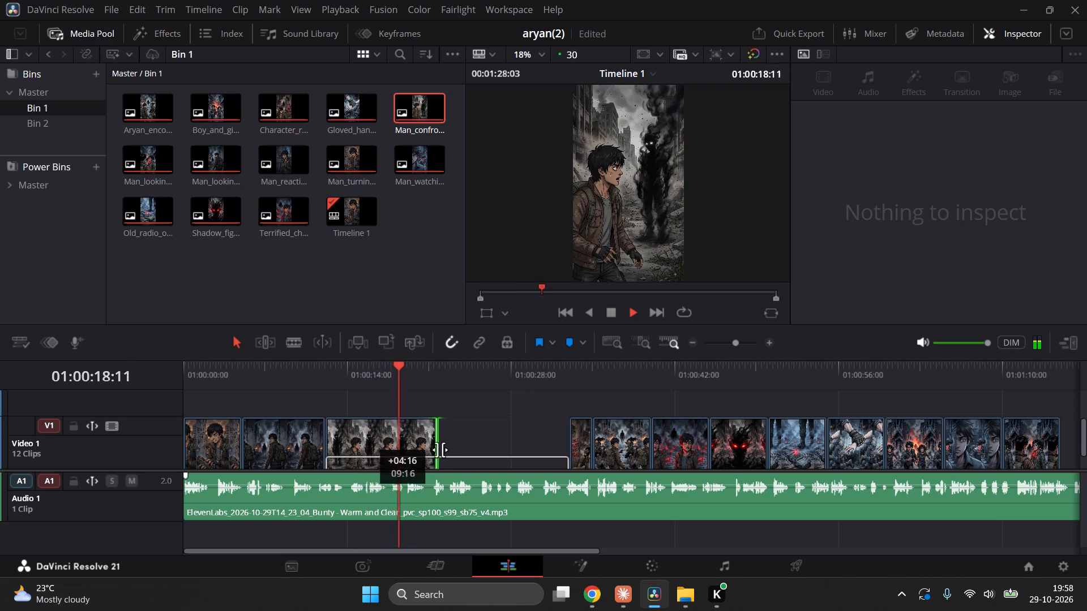
left_click_drag(440, 450, 460, 454)
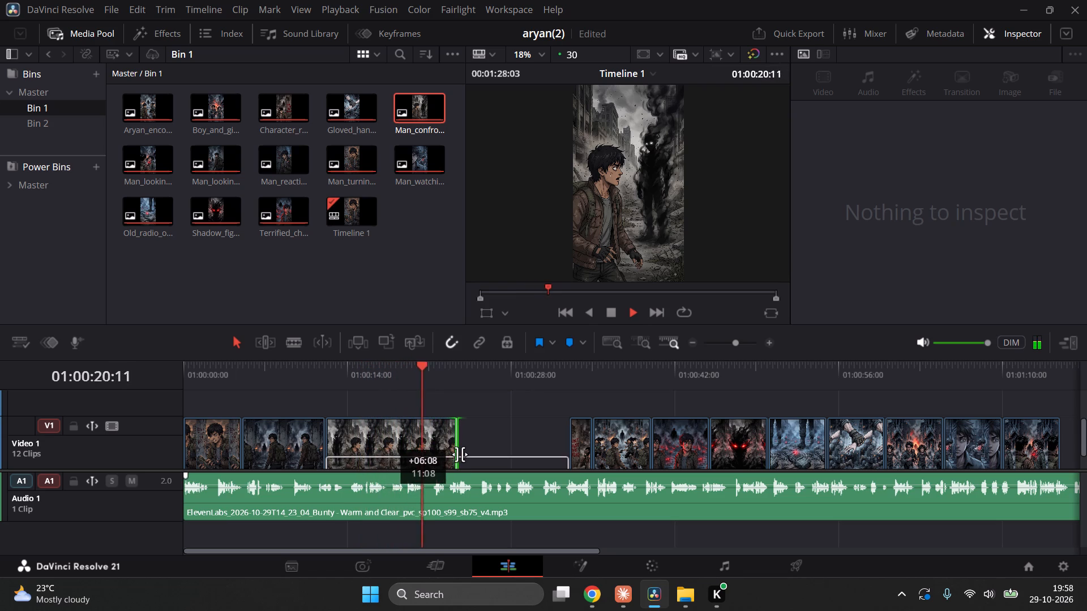
left_click_drag(460, 454, 463, 454)
key("space")
key("space")
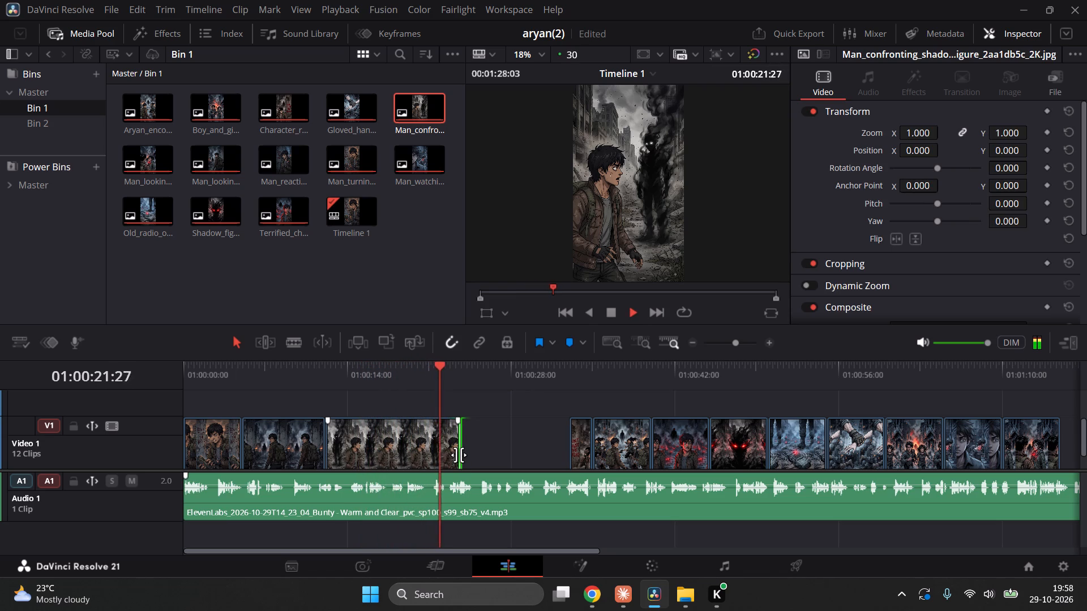
key("space")
left_click_drag(459, 455, 443, 461)
Check the images and voiceover at several points along the timeline, including the Man_confronting_shadow, Character_reacting and Aryan_encountering images.
key("space")
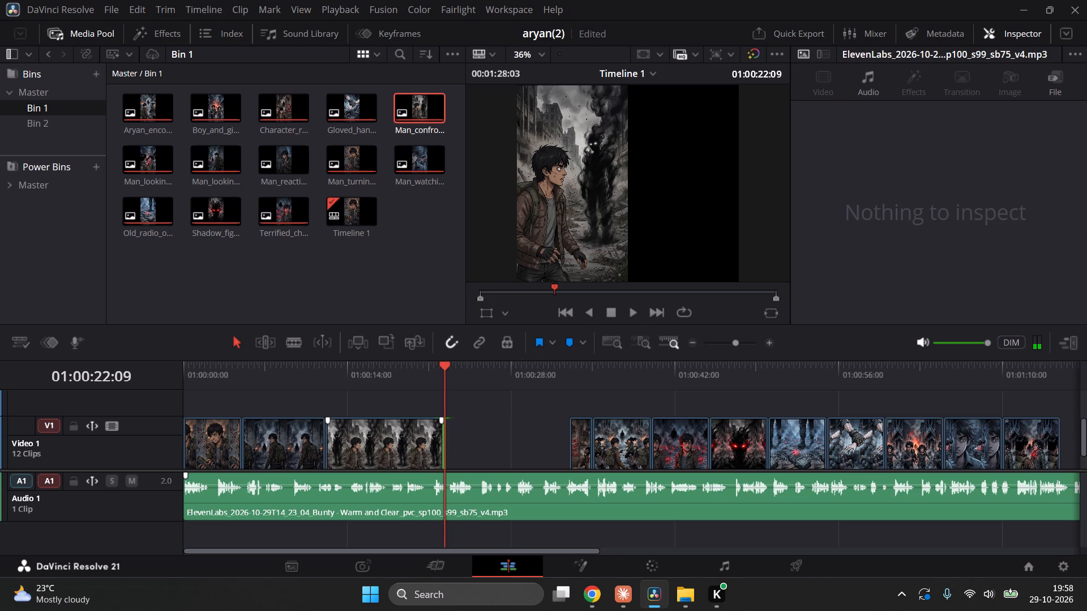
key("space")
left_click(404, 384)
key("space")
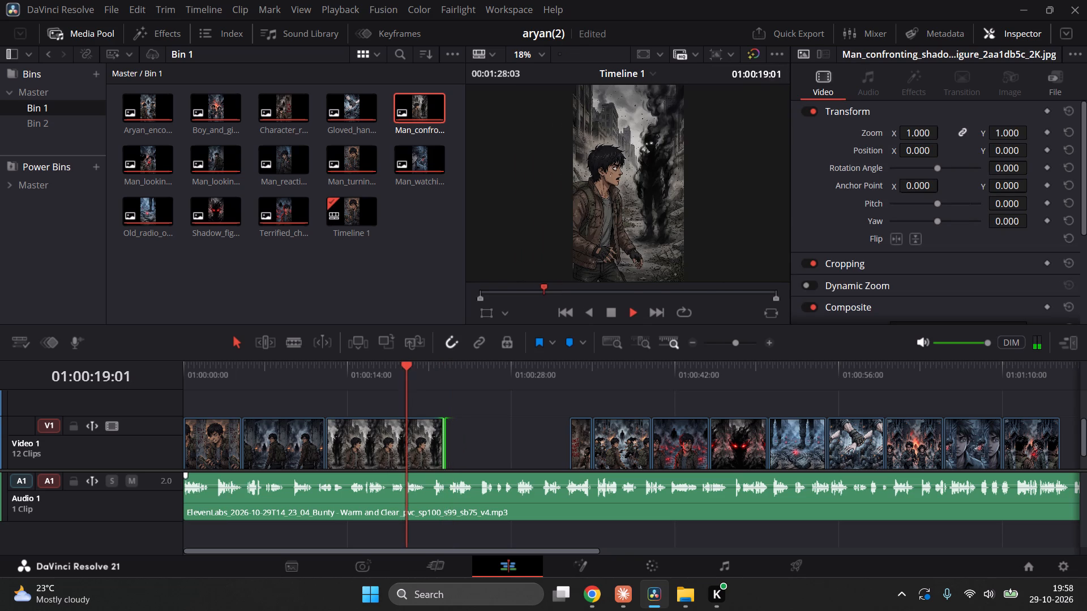
key("space")
left_click(574, 387)
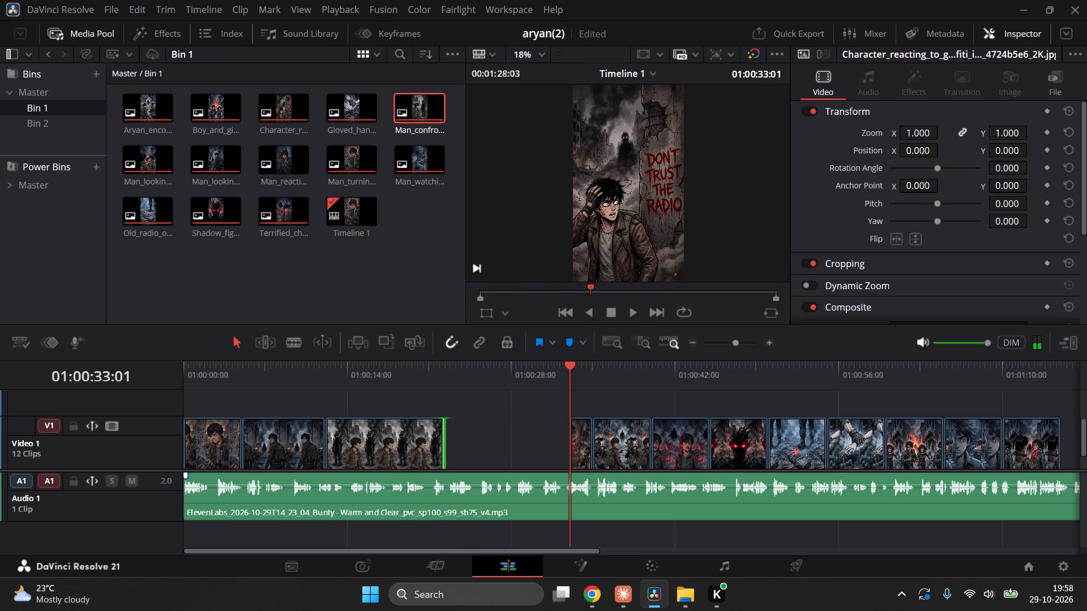
left_click(582, 384)
left_click(617, 384)
left_click(636, 380)
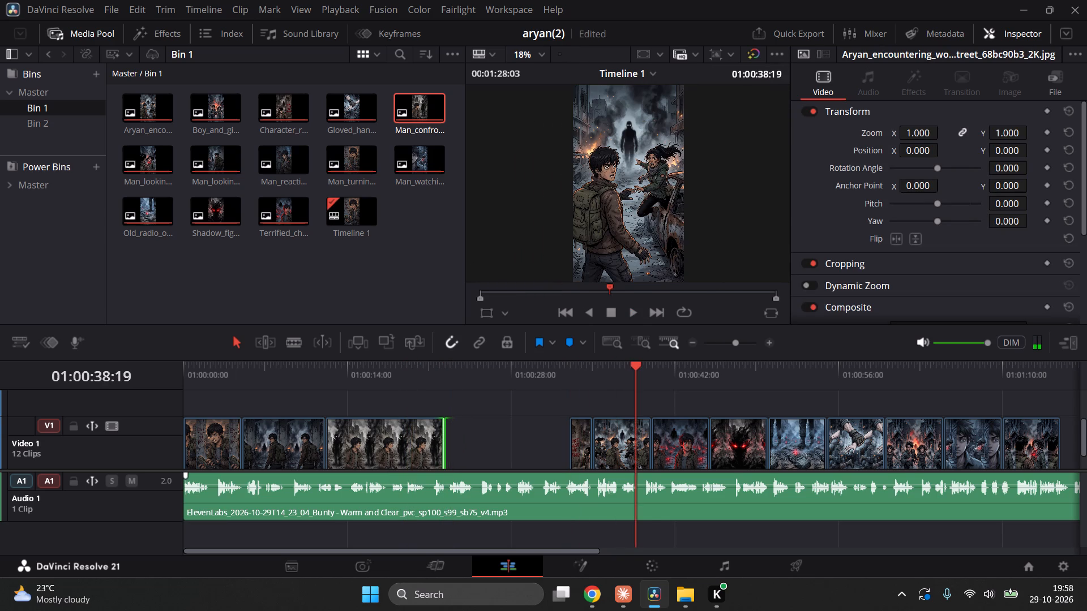
left_click(648, 384)
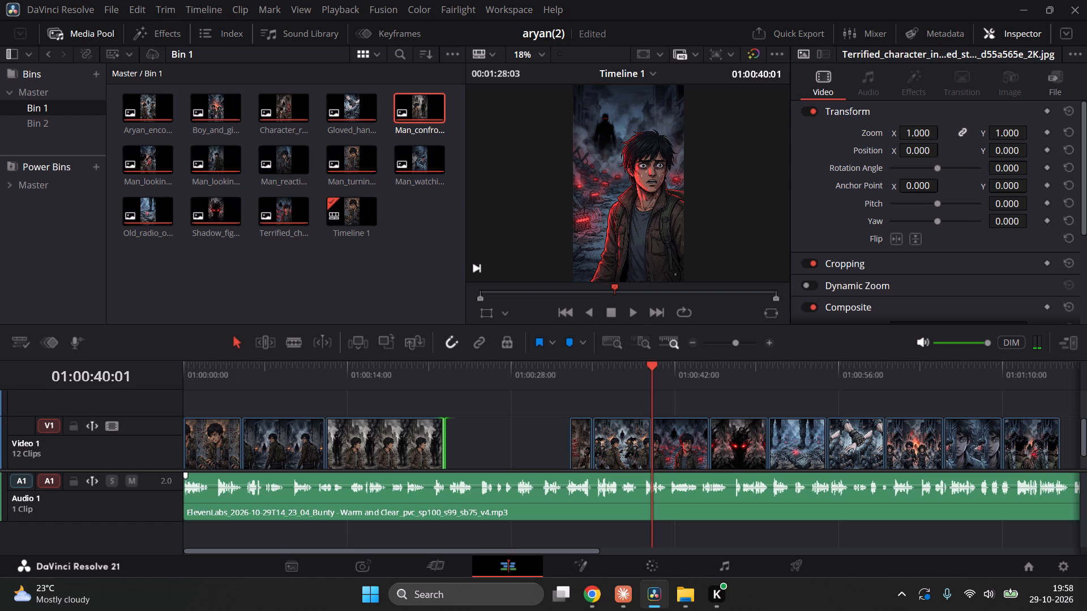
left_click(357, 402)
left_click(341, 397)
left_click(286, 390)
left_click(288, 368)
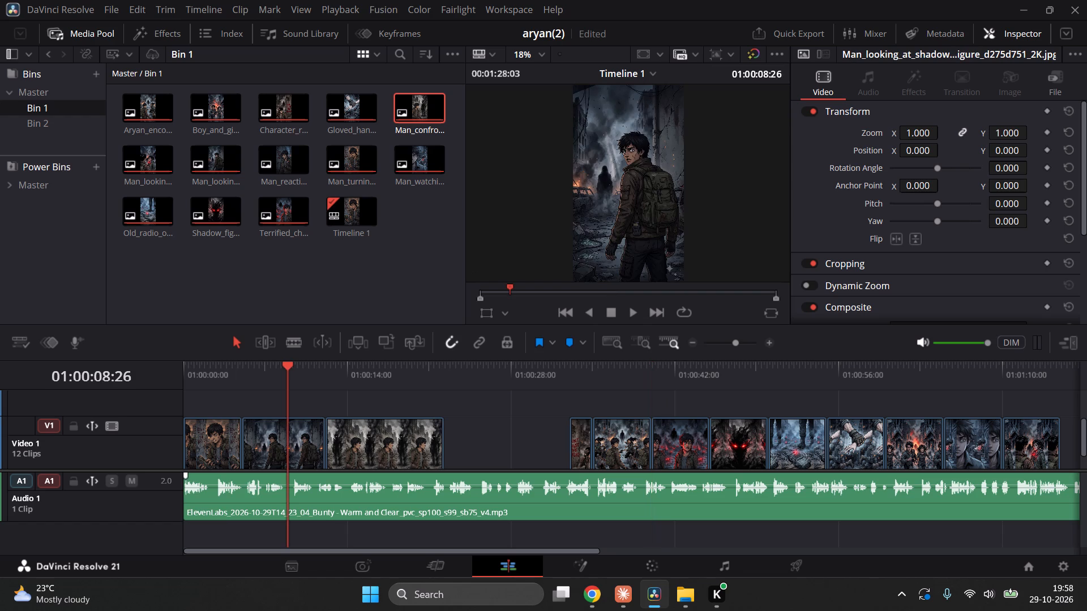
left_click(283, 368)
left_click(374, 374)
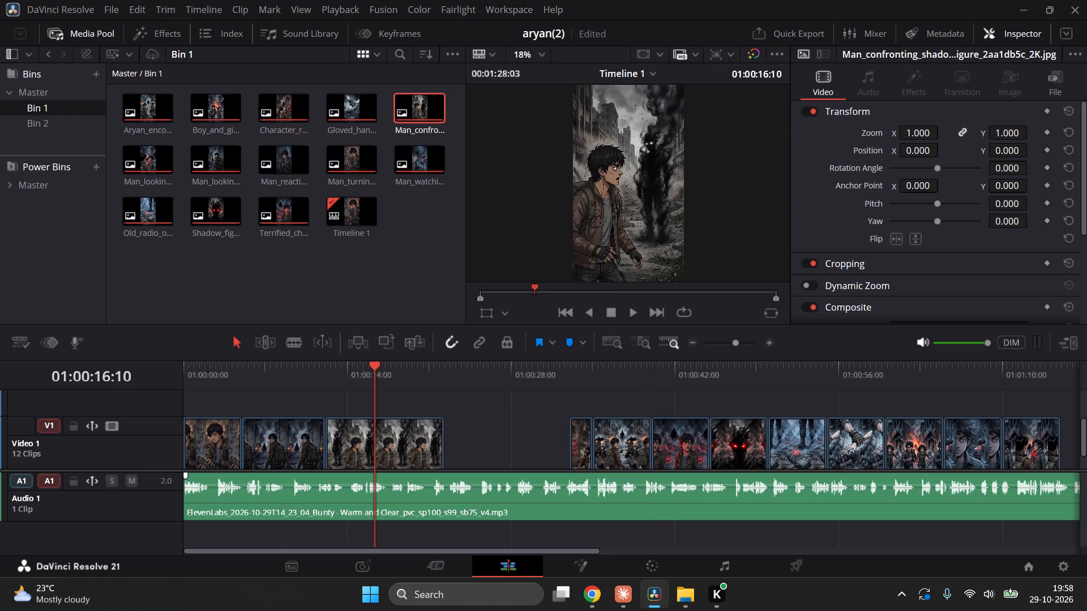
left_click(398, 374)
key("space")
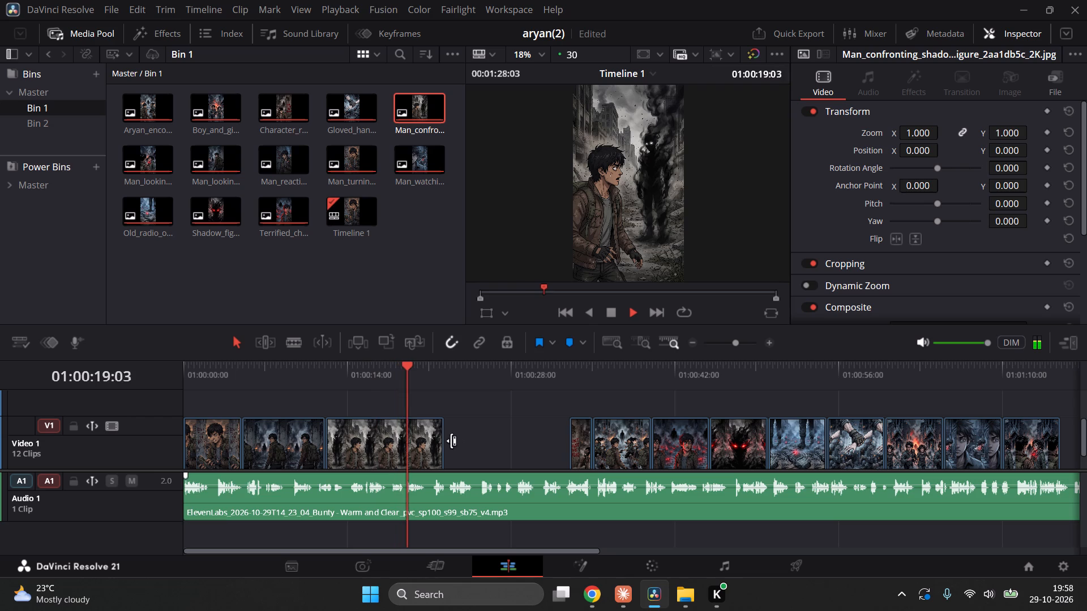
key("space")
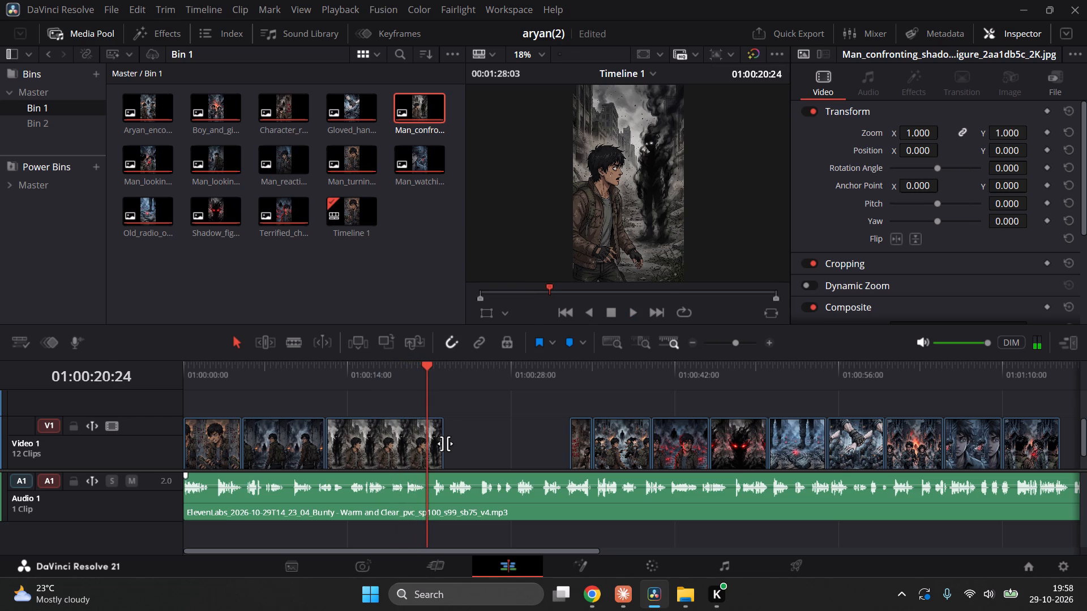
Extend the end of the Man_confronting_shadow image on Video 1 until it meets the Character_reacting image, with the voiceover playing.
left_click_drag(445, 444, 457, 444)
key("space")
key("space")
key("space")
left_click_drag(457, 444, 478, 445)
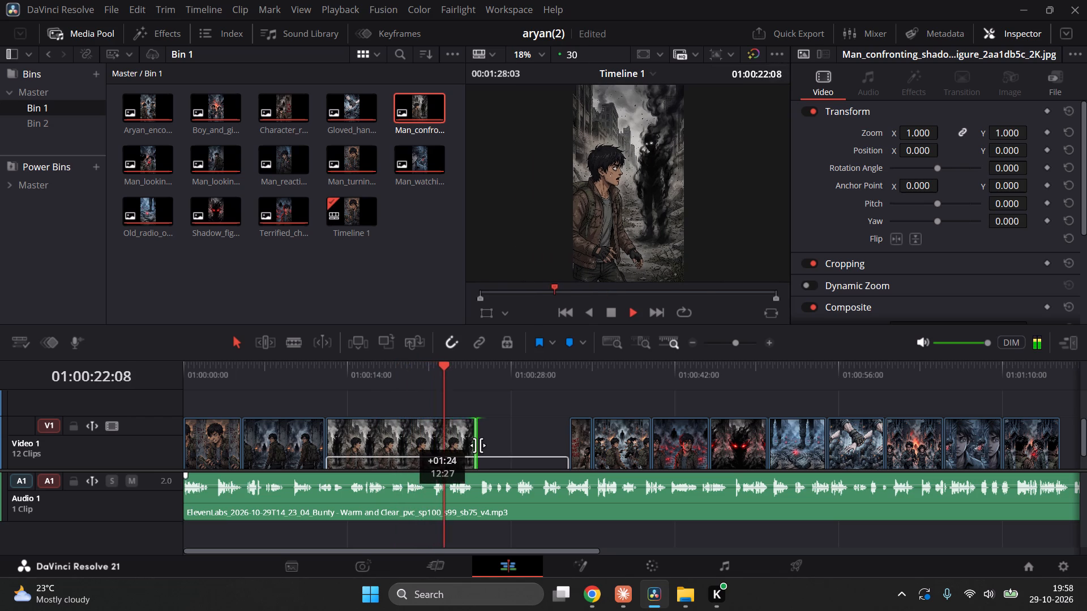
left_click_drag(478, 445, 484, 445)
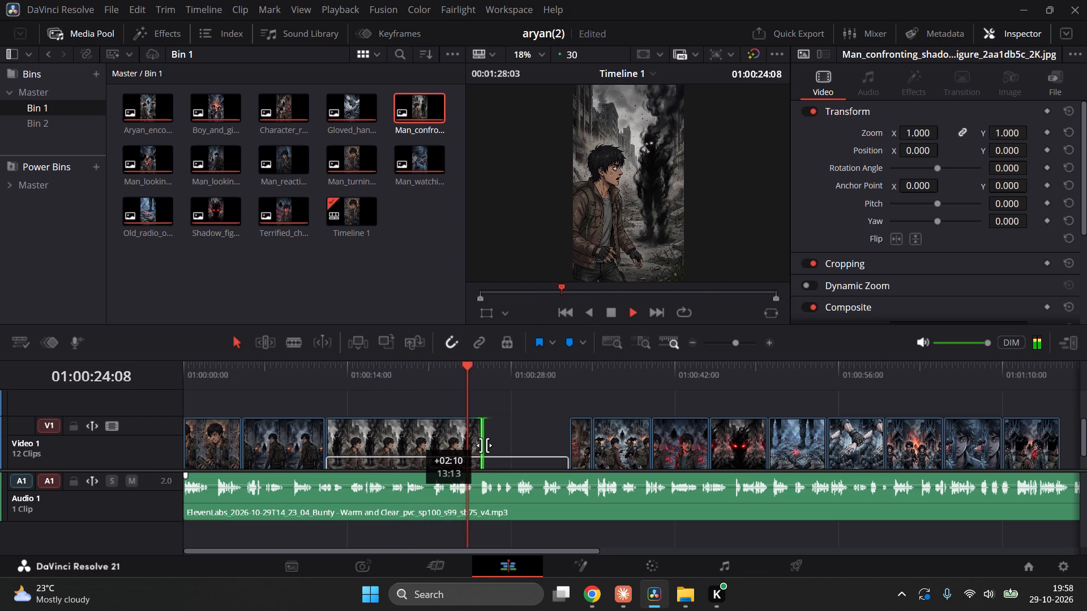
left_click_drag(484, 445, 512, 447)
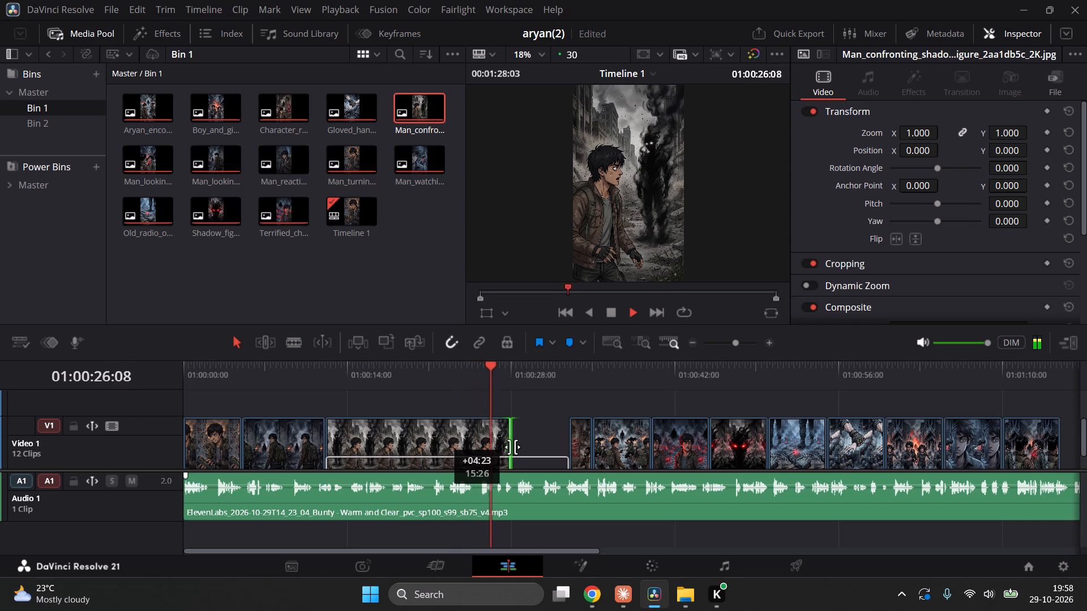
left_click_drag(512, 447, 515, 449)
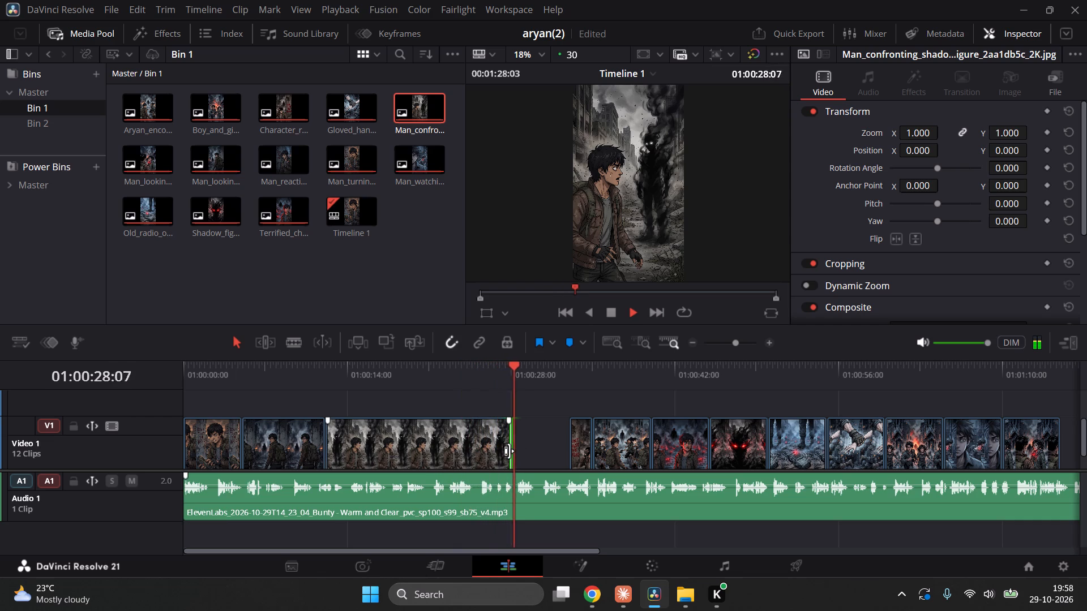
left_click_drag(512, 457, 511, 457)
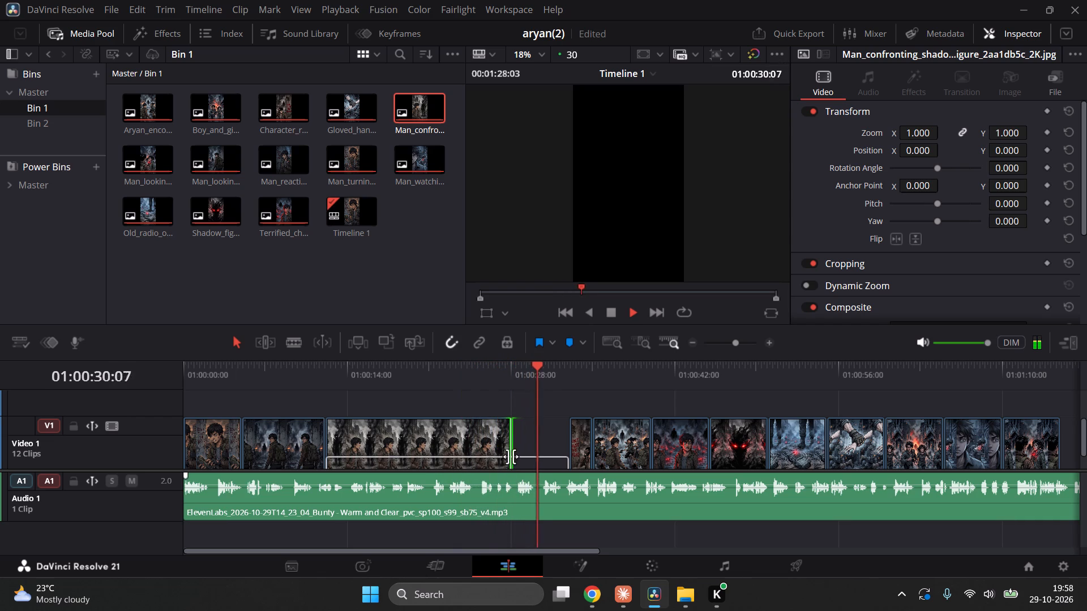
left_click_drag(511, 457, 562, 461)
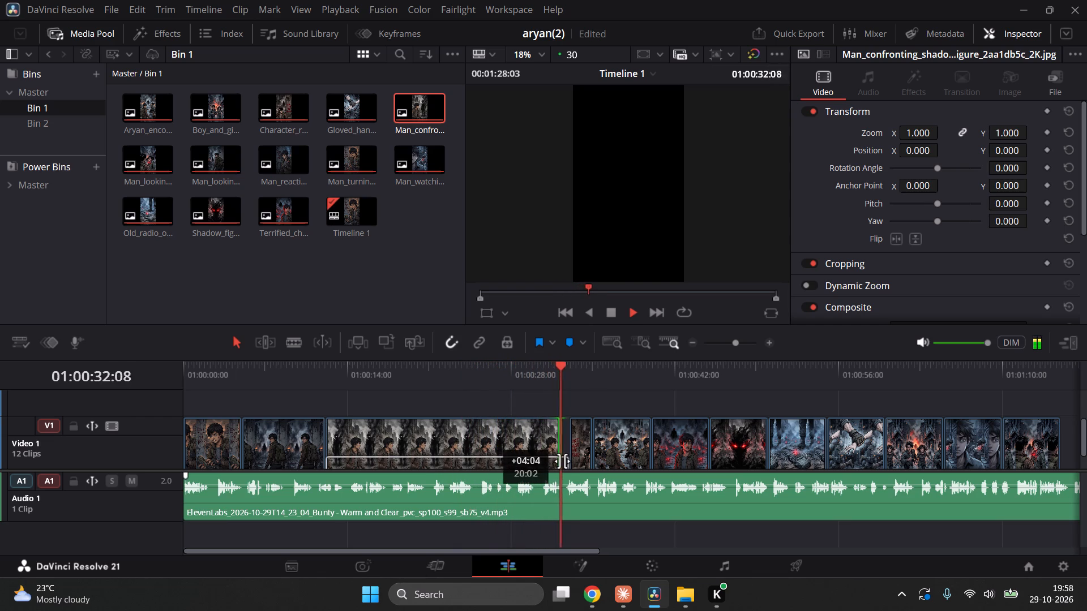
left_click_drag(562, 461, 572, 464)
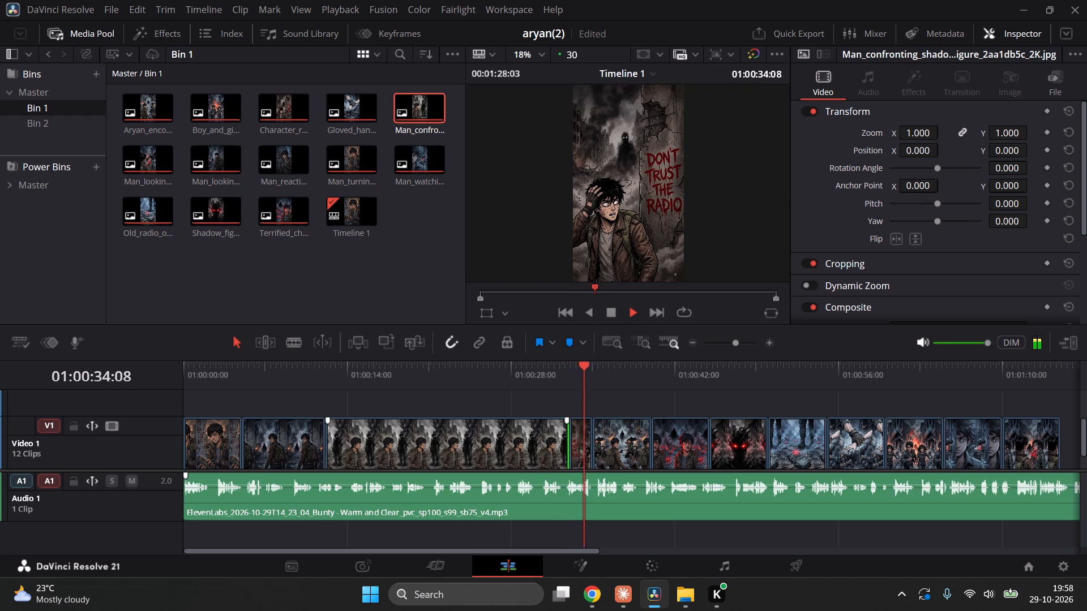
Stop playback at 01:00:35:08 and shift the Aryan_encountering image about 7 frames later to start there on Video 1.
key("space")
left_click(584, 441)
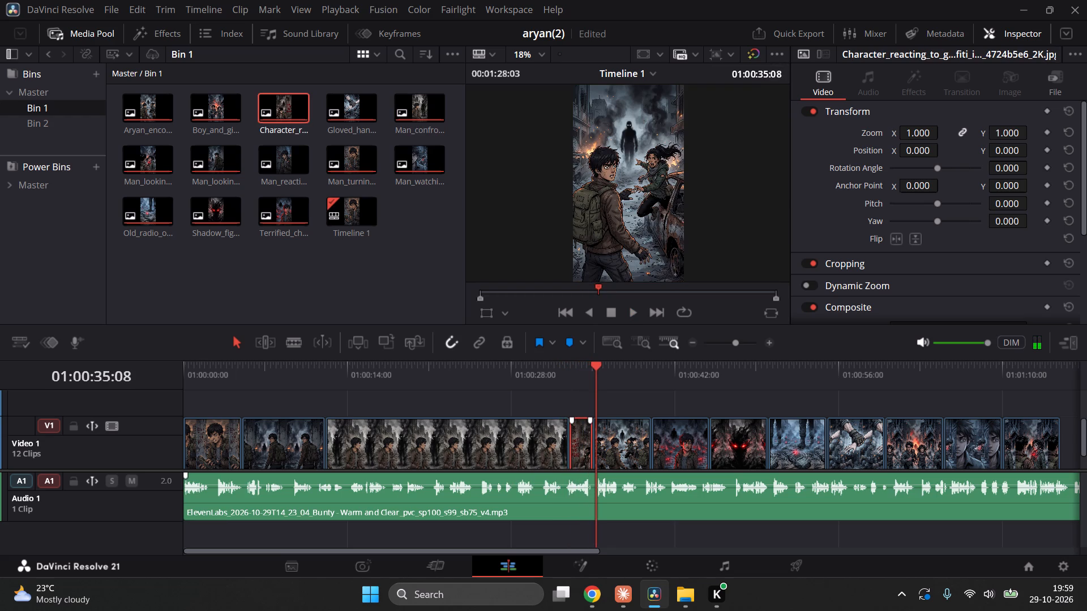
left_click(617, 442)
left_click_drag(617, 442, 611, 426)
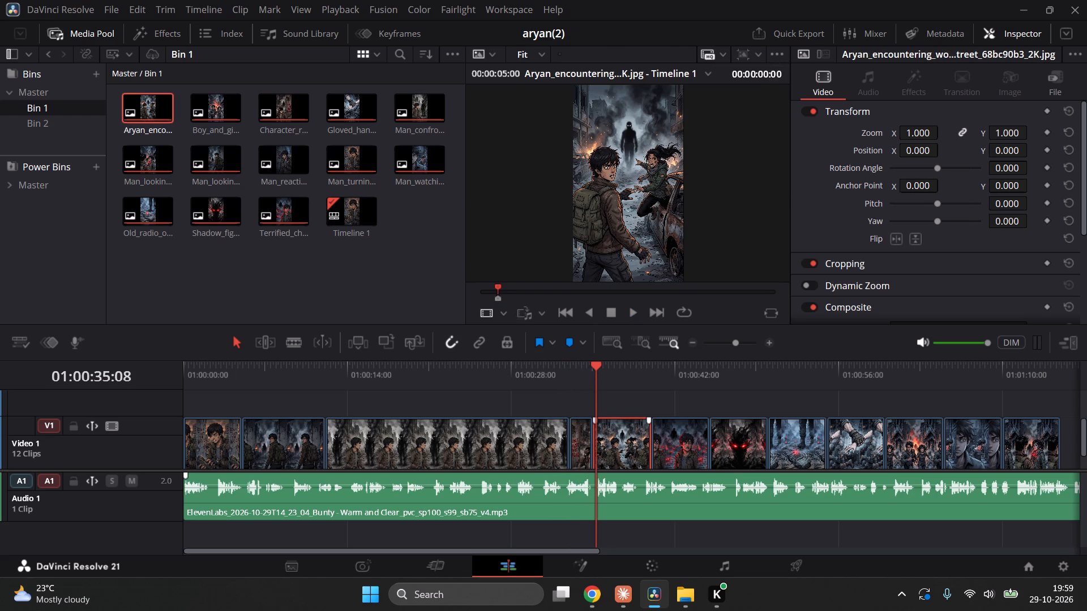
left_click_drag(616, 433, 626, 454)
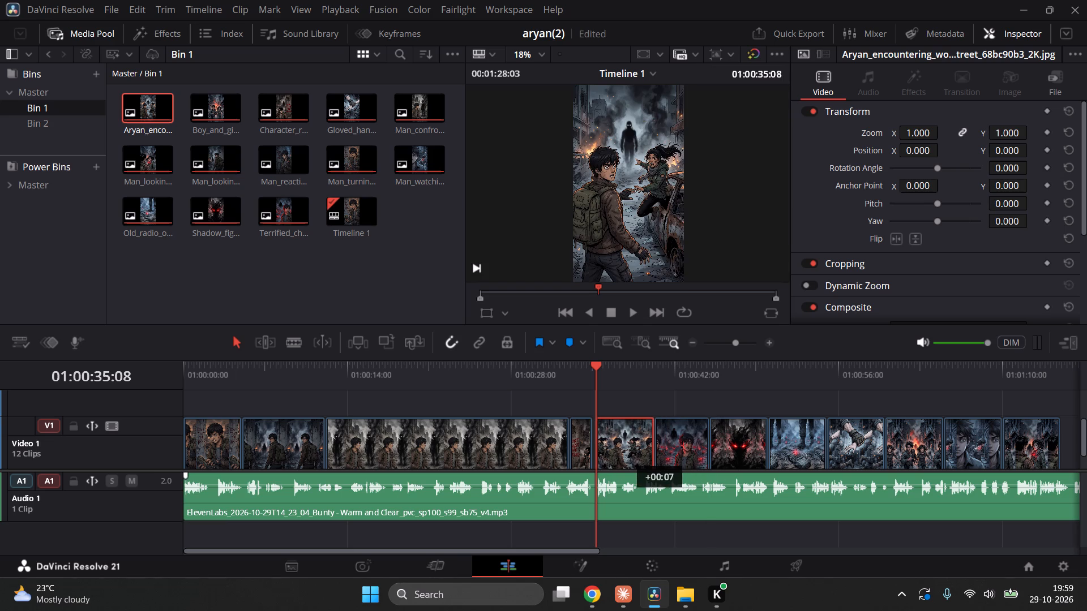
left_click_drag(626, 454, 619, 457)
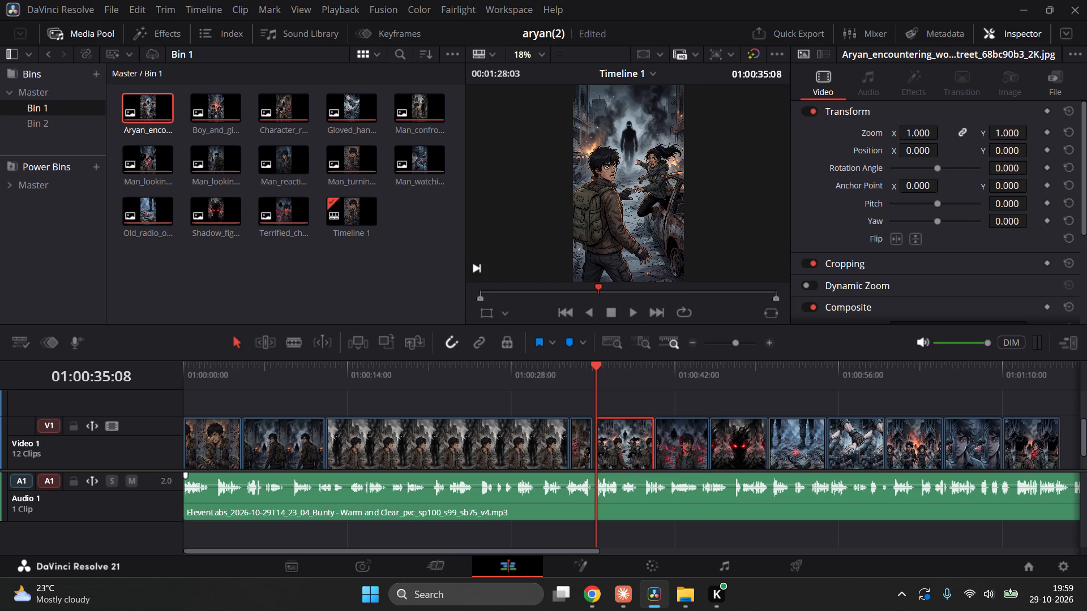
Play the voiceover from several points around the Man_confronting_shadow, Character_reacting and Aryan_encountering images to check their timing.
left_click(294, 396)
key("space")
key("space")
key("space")
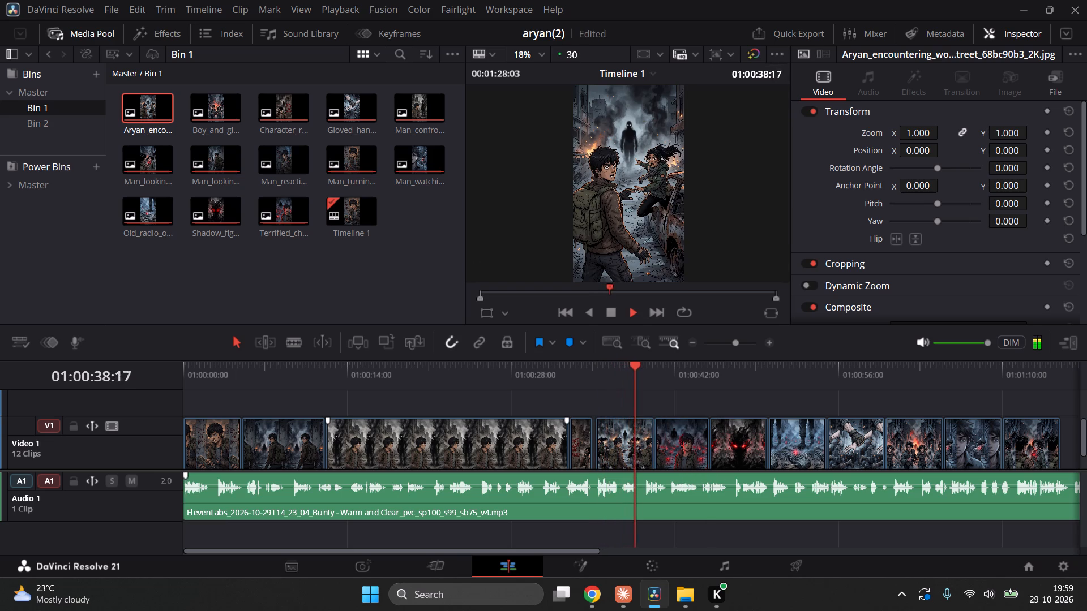
key("space")
left_click(336, 371)
key("space")
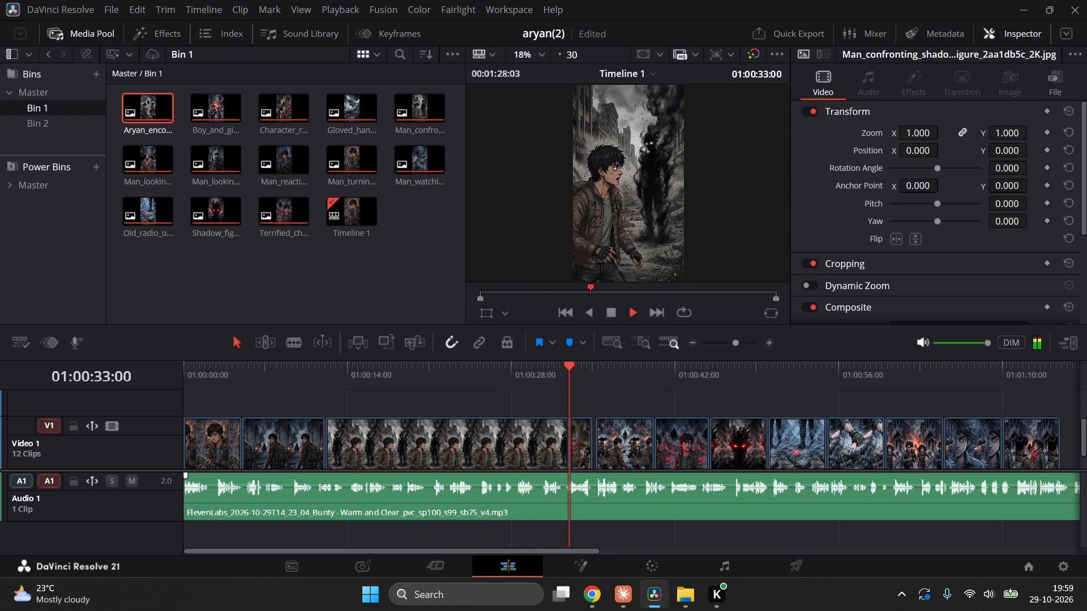
key("space")
left_click(577, 453)
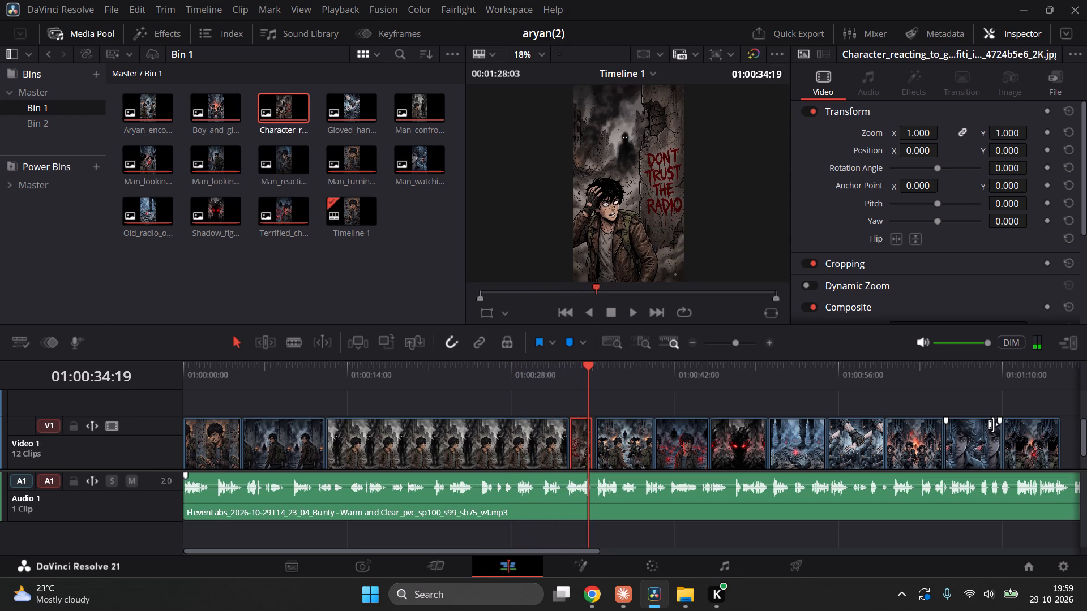
Move the Man_looking_at_girl image on Video 1 past the end of the voiceover, starting at about 01:01:31:22.
middle_click_drag(941, 529, 941, 528)
middle_click_drag(941, 528, 598, 561)
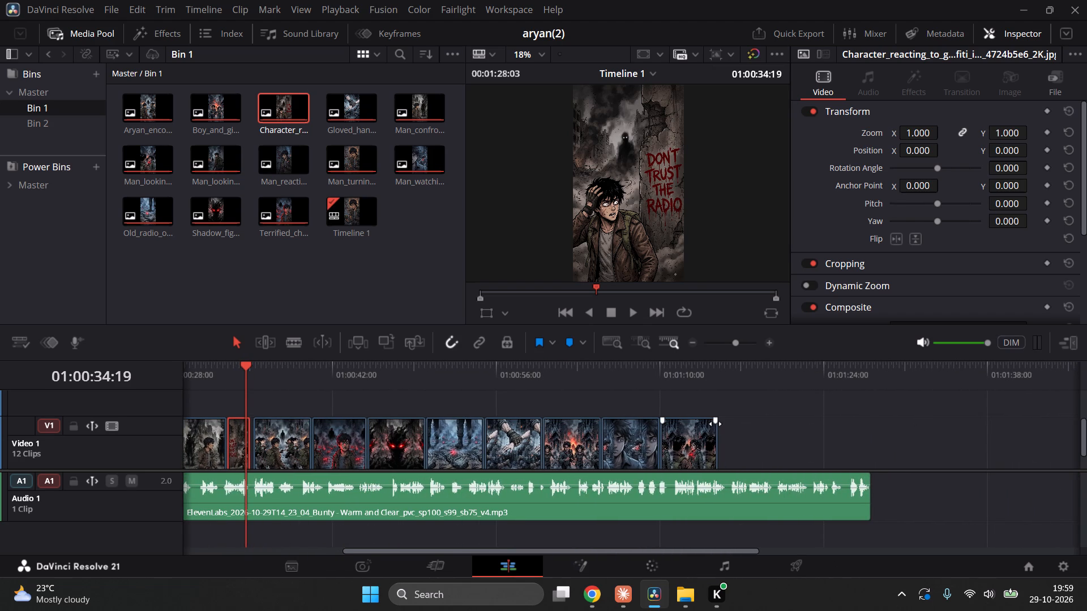
left_click(702, 451)
left_click_drag(702, 451, 834, 442)
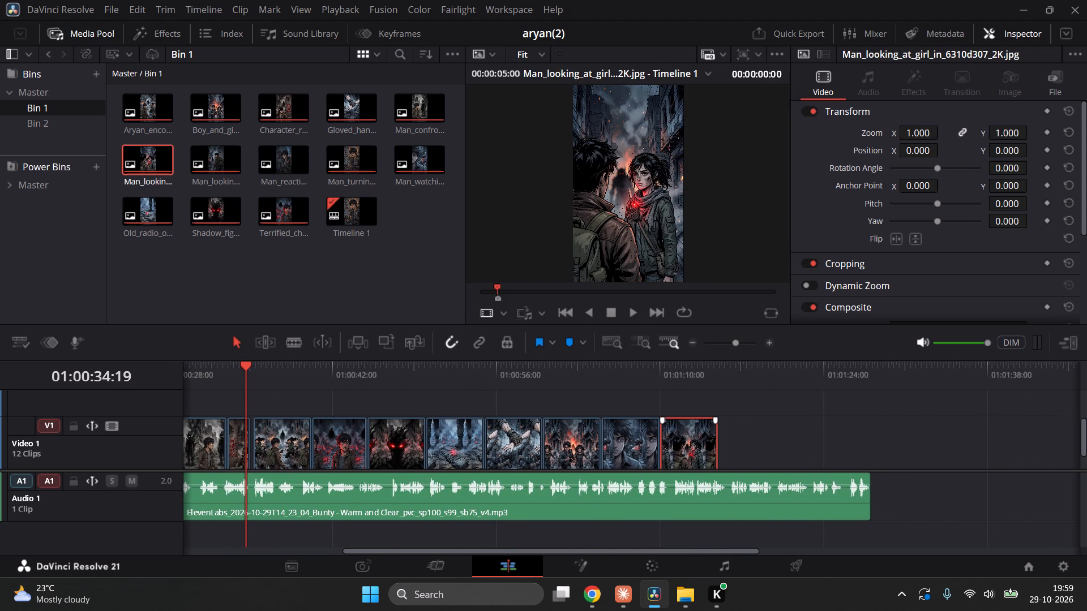
left_click_drag(834, 442, 838, 441)
left_click_drag(692, 437, 883, 424)
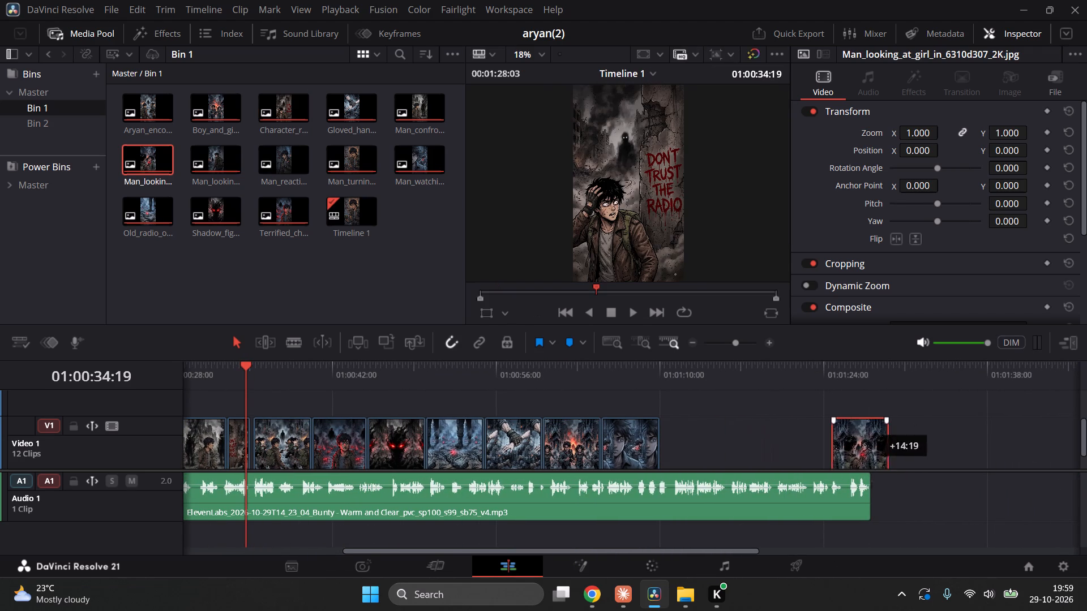
left_click_drag(883, 424, 945, 432)
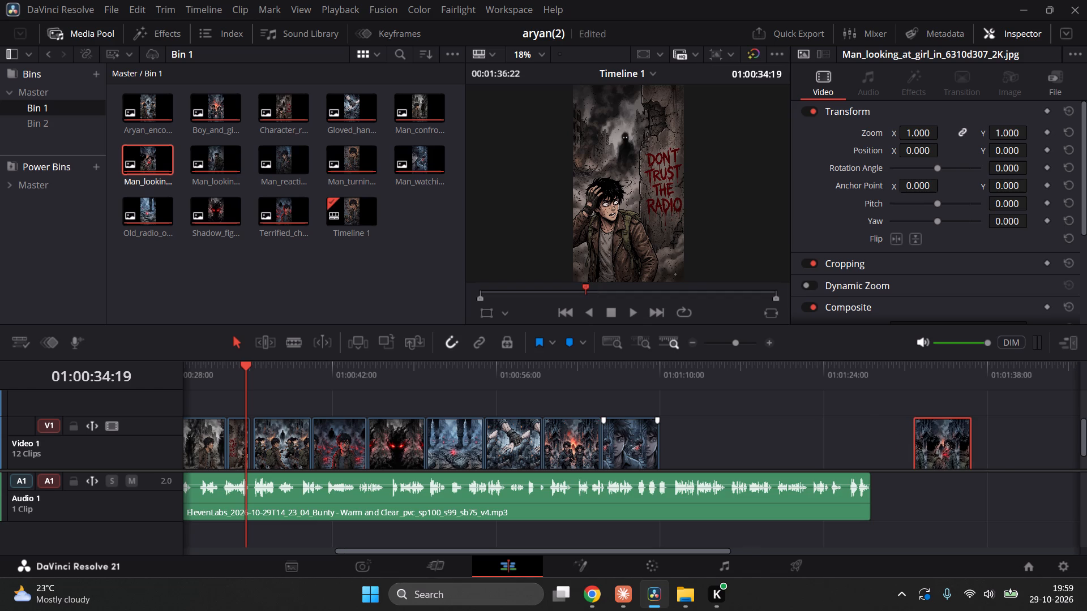
Move the Man_watching_girl image directly before the relocated Man_looking_at_girl image, and the Boy_and_girl_running image directly before that.
scroll(648, 438, "down", 1)
left_click_drag(631, 427, 865, 459)
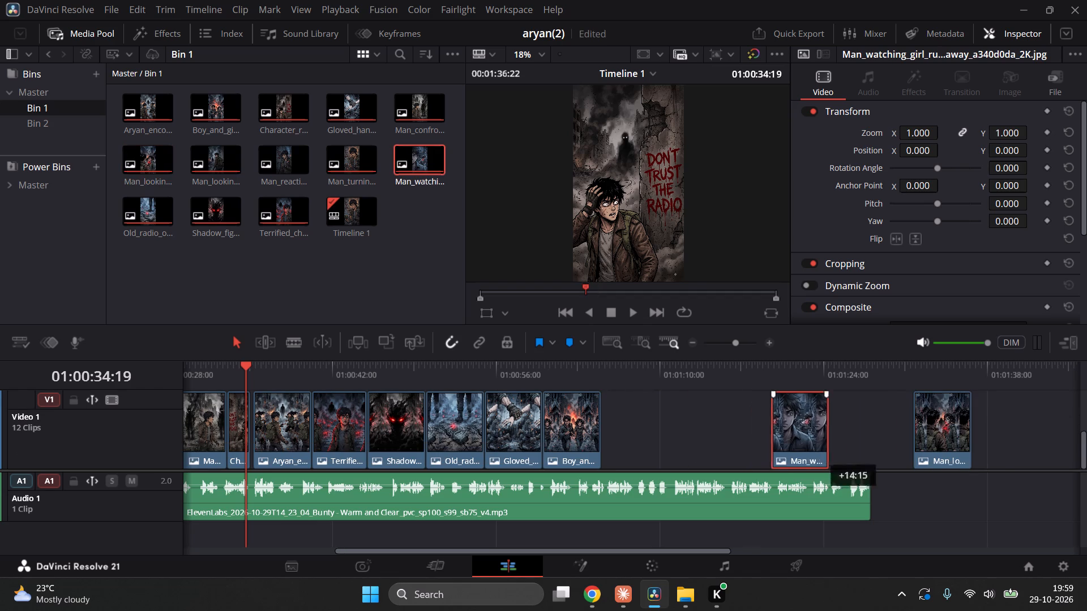
left_click_drag(865, 459, 873, 468)
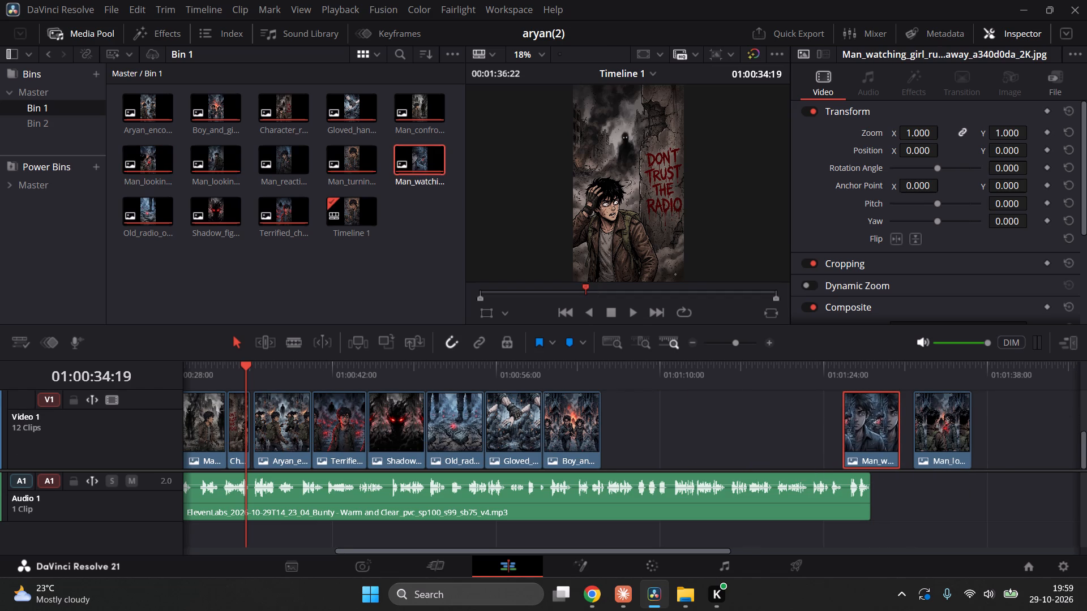
left_click_drag(886, 438, 905, 439)
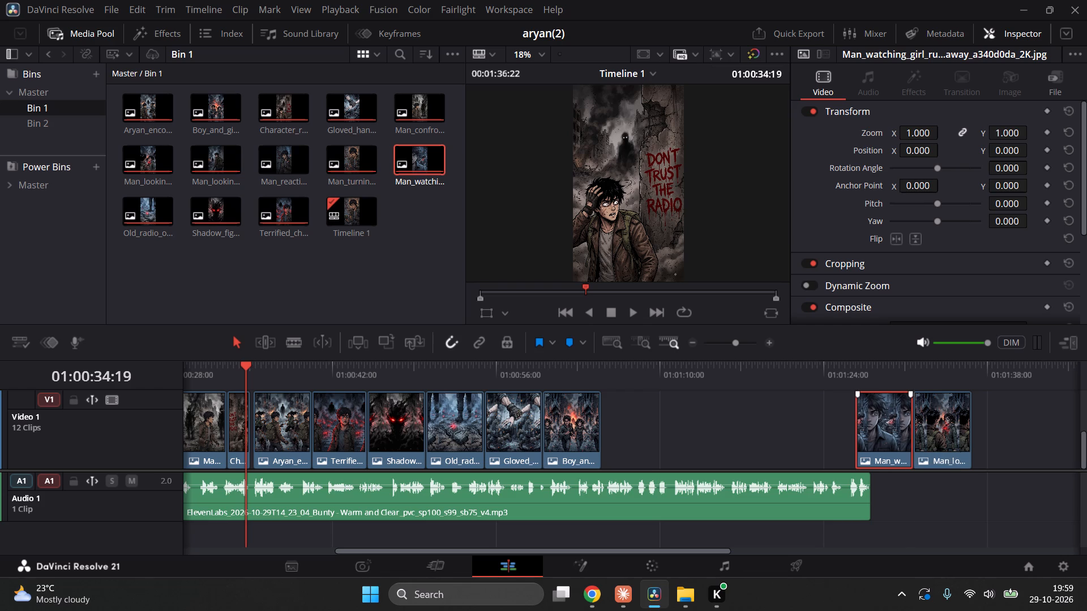
left_click(571, 447)
left_click_drag(574, 429, 811, 438)
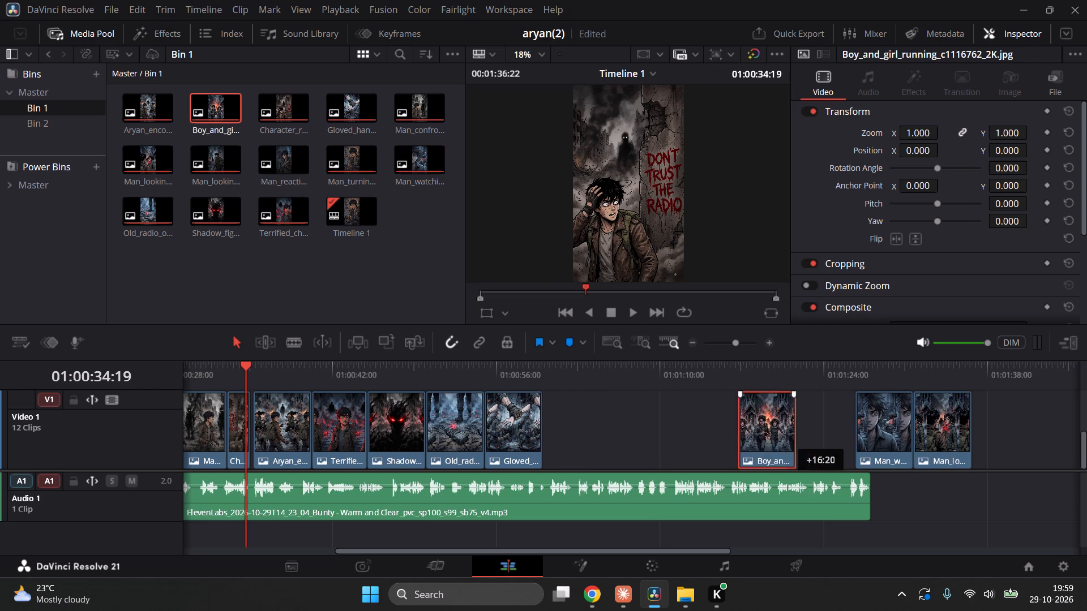
left_click_drag(811, 438, 824, 448)
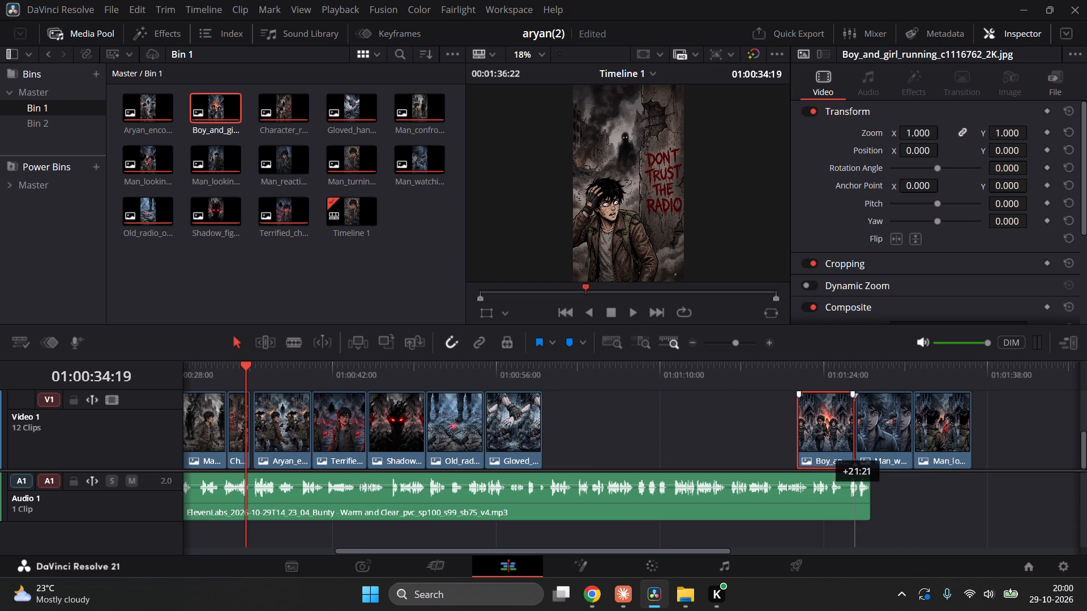
Move the Gloved_hand_gripping image directly before Boy_and_girl_running on Video 1, and the Old_radio image directly before Gloved_hand_gripping.
left_click(516, 433)
left_click_drag(516, 433, 627, 439)
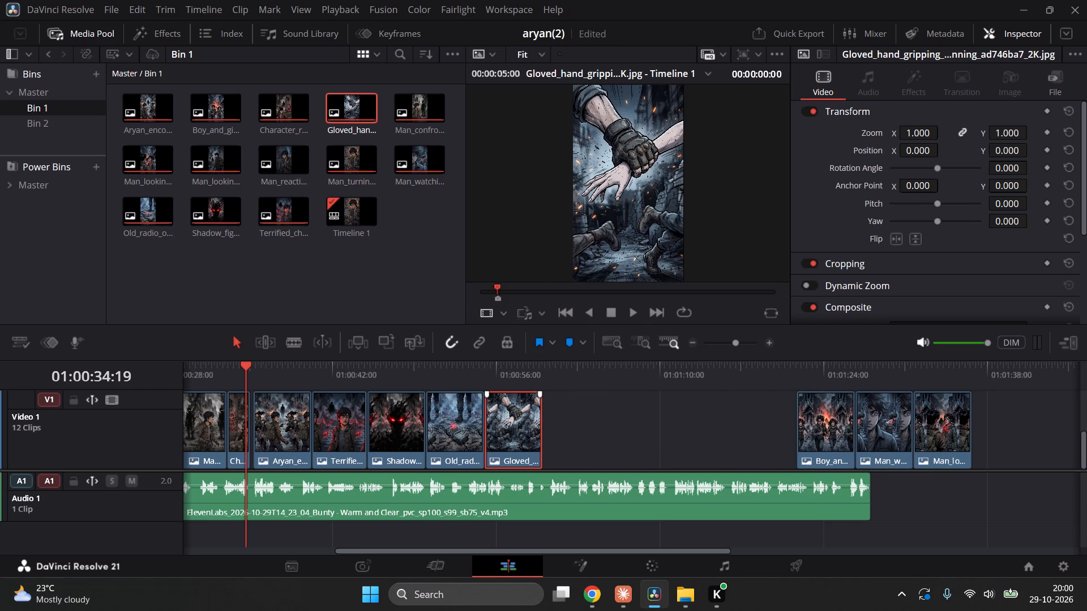
left_click_drag(627, 439, 634, 438)
left_click_drag(502, 428, 733, 449)
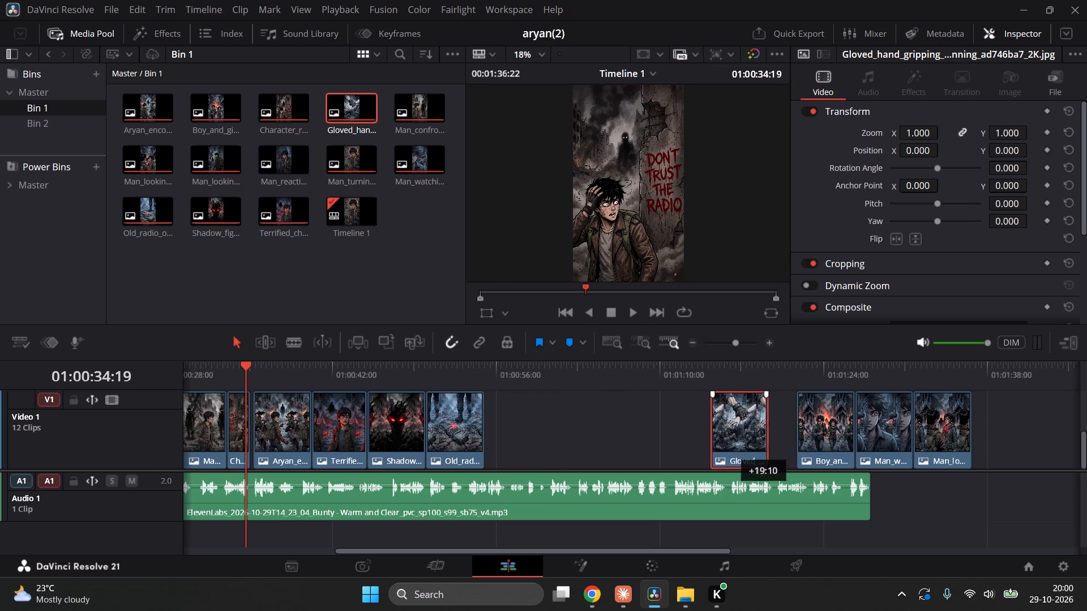
left_click_drag(733, 449, 755, 450)
left_click(456, 434)
left_click_drag(456, 434, 460, 434)
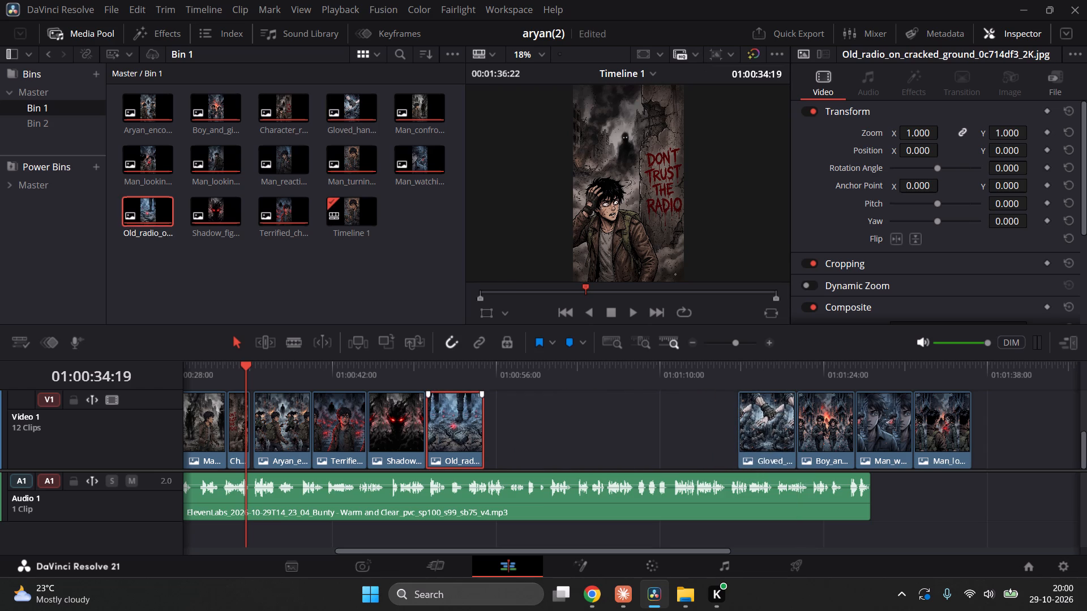
left_click_drag(460, 434, 594, 445)
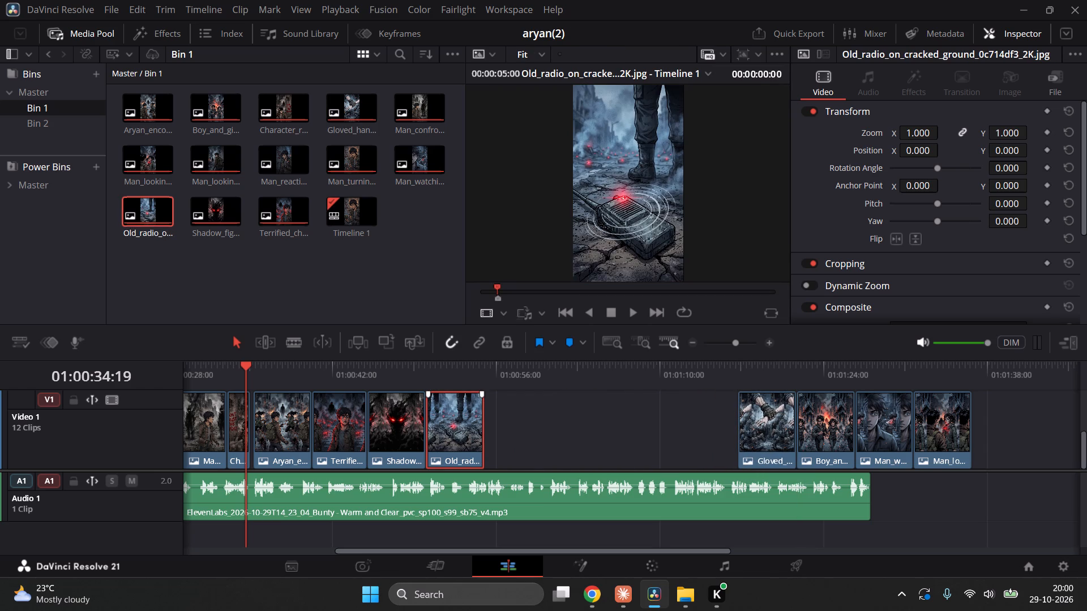
left_click_drag(443, 434, 694, 454)
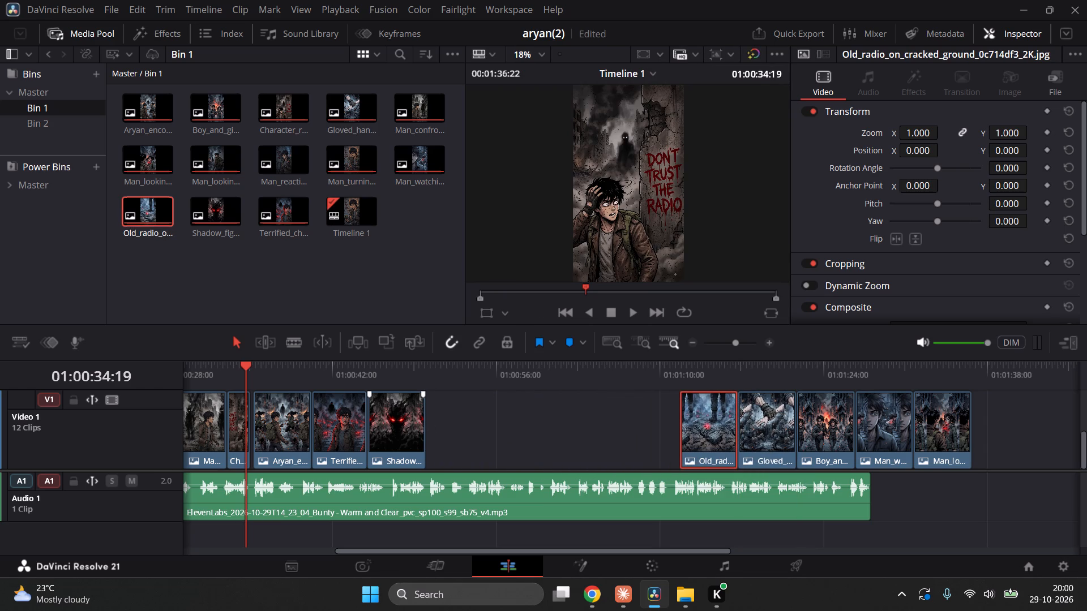
Move the Shadow_figure_with_red_eyes image directly before Old_radio on Video 1, and the Terrified_character image directly before Shadow_figure.
left_click(395, 430)
left_click_drag(393, 431, 419, 431)
left_click_drag(380, 434, 637, 458)
left_click(339, 429)
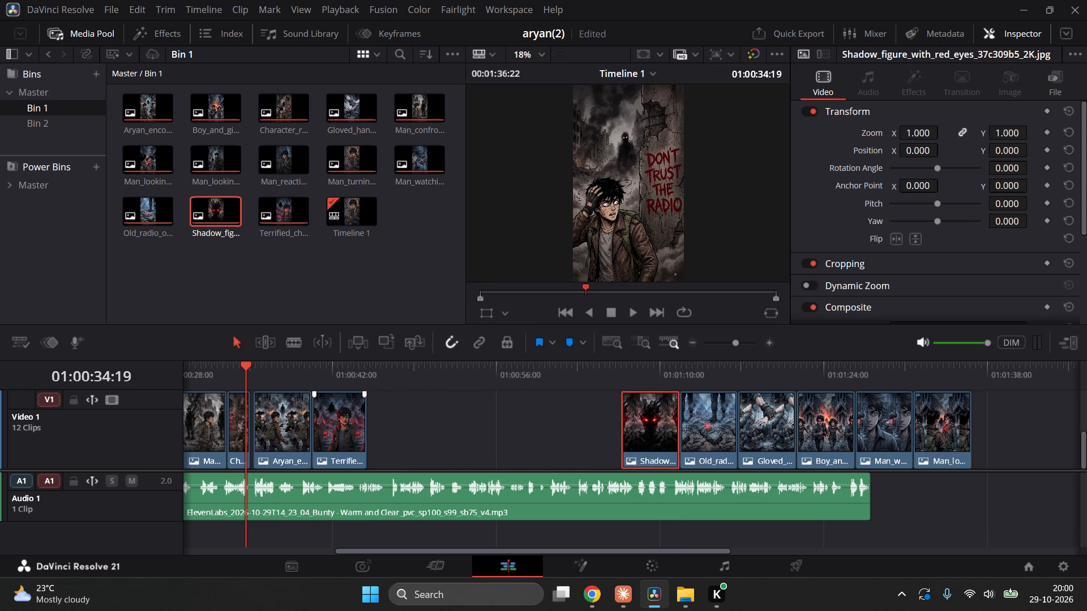
left_click_drag(339, 429, 352, 429)
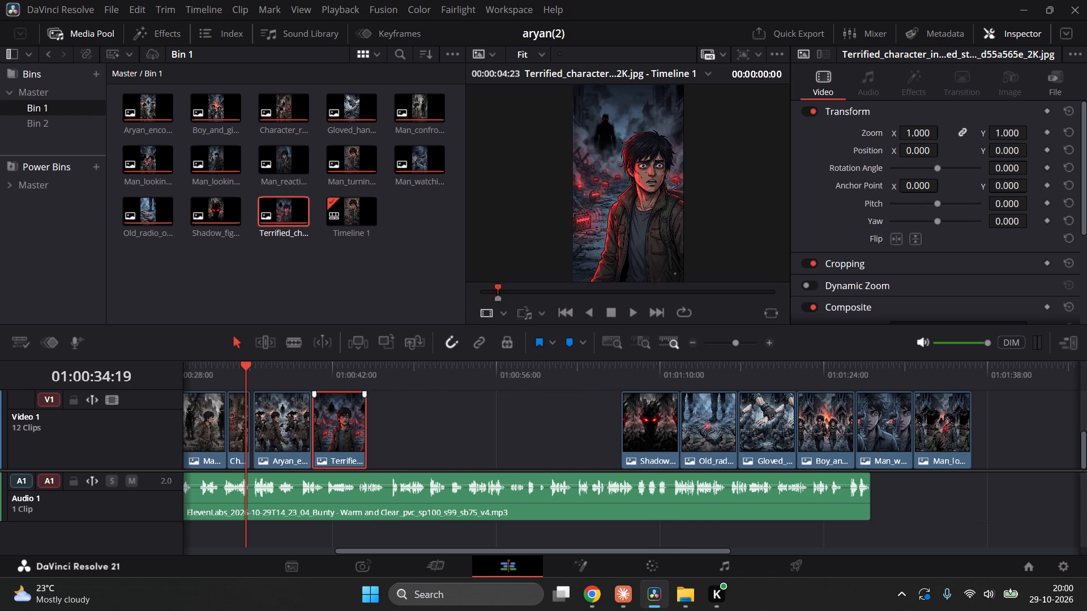
left_click_drag(345, 432, 577, 446)
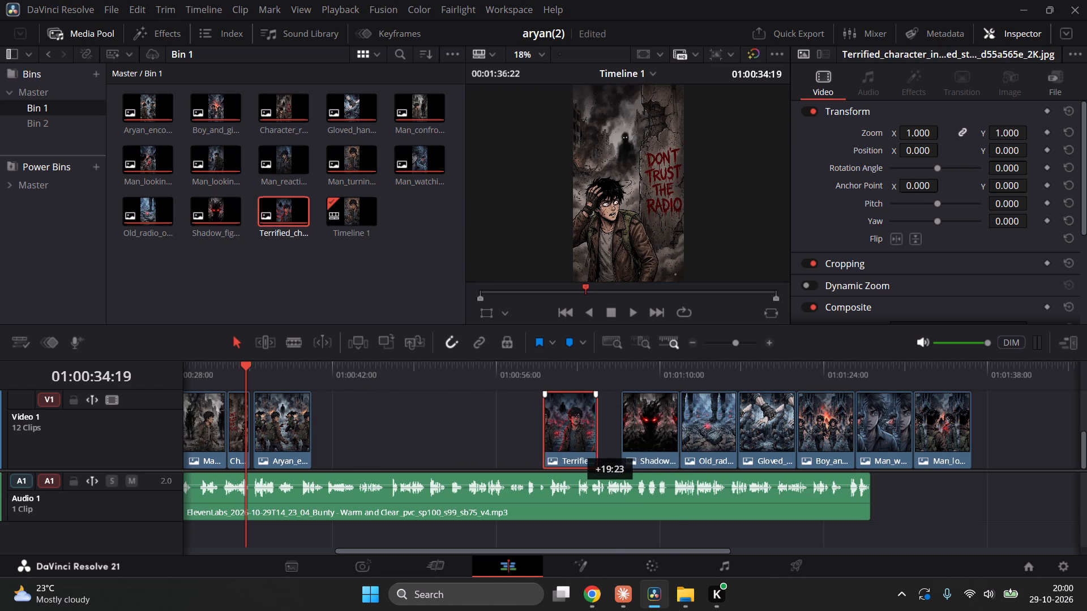
left_click_drag(577, 446, 596, 446)
Move the Aryan_encountering image later on Video 1, placing it directly before the Terrified_character image.
left_click(281, 432)
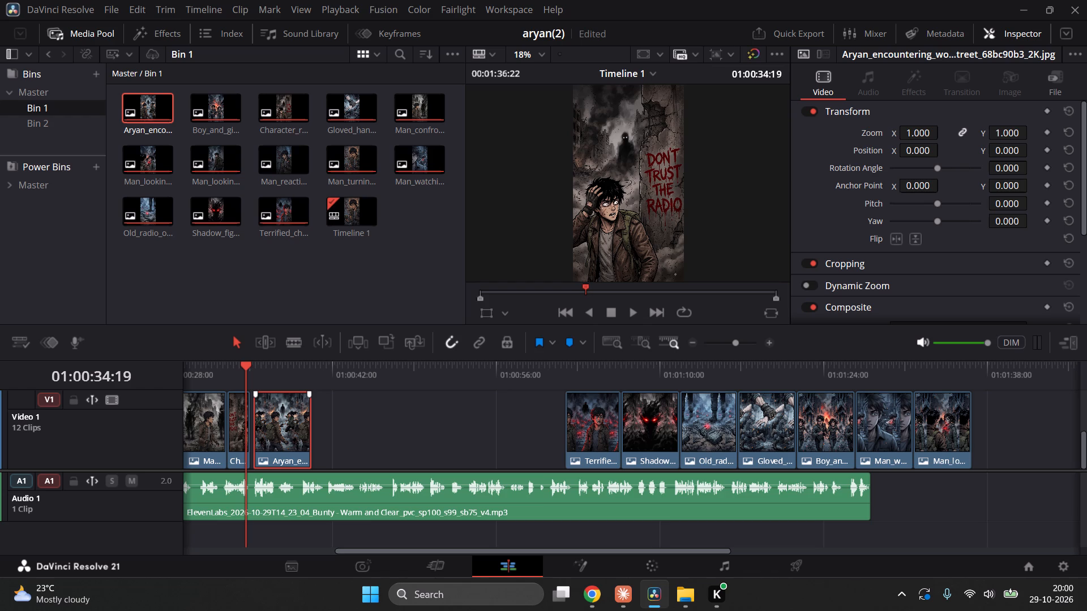
left_click_drag(281, 432, 290, 431)
left_click_drag(285, 429, 362, 432)
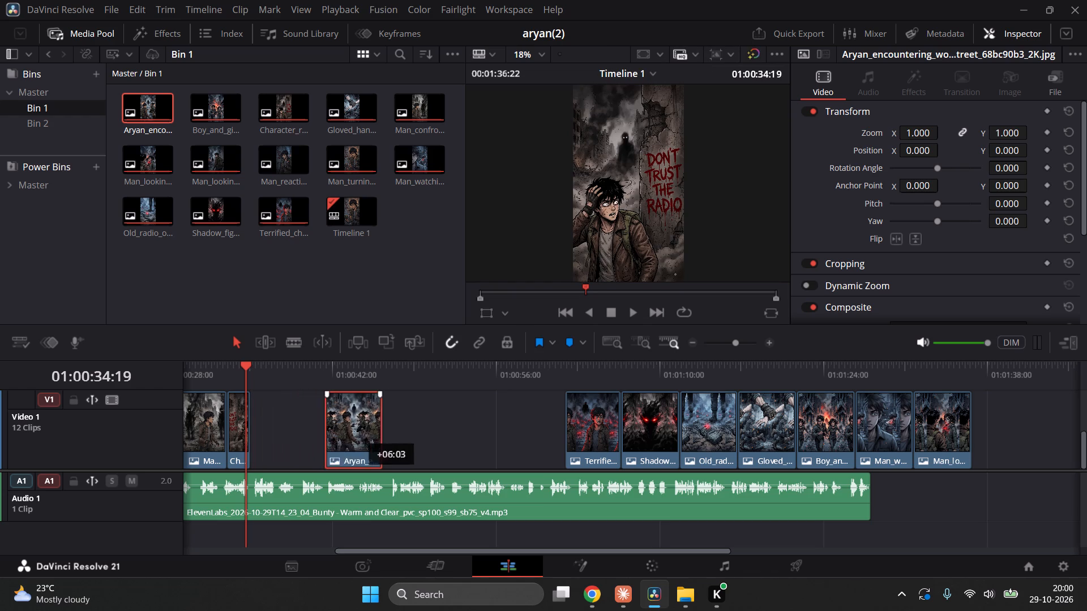
left_click_drag(362, 432, 534, 449)
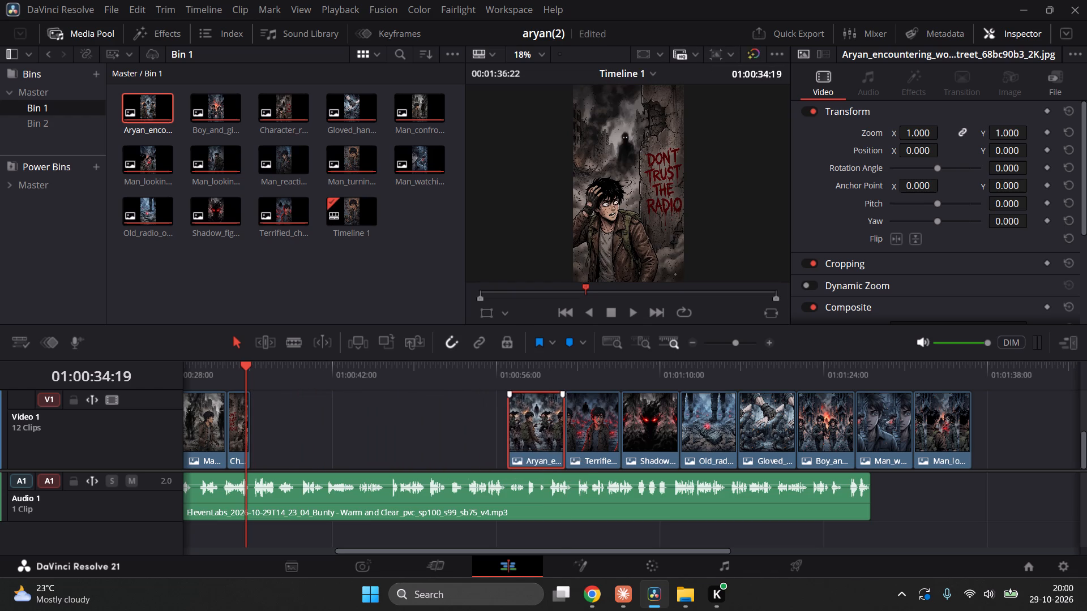
Extend the end of the Character_reacting image on Video 1 so it lasts about 00:00:04:23.
left_click(237, 411)
left_click_drag(236, 412, 240, 412)
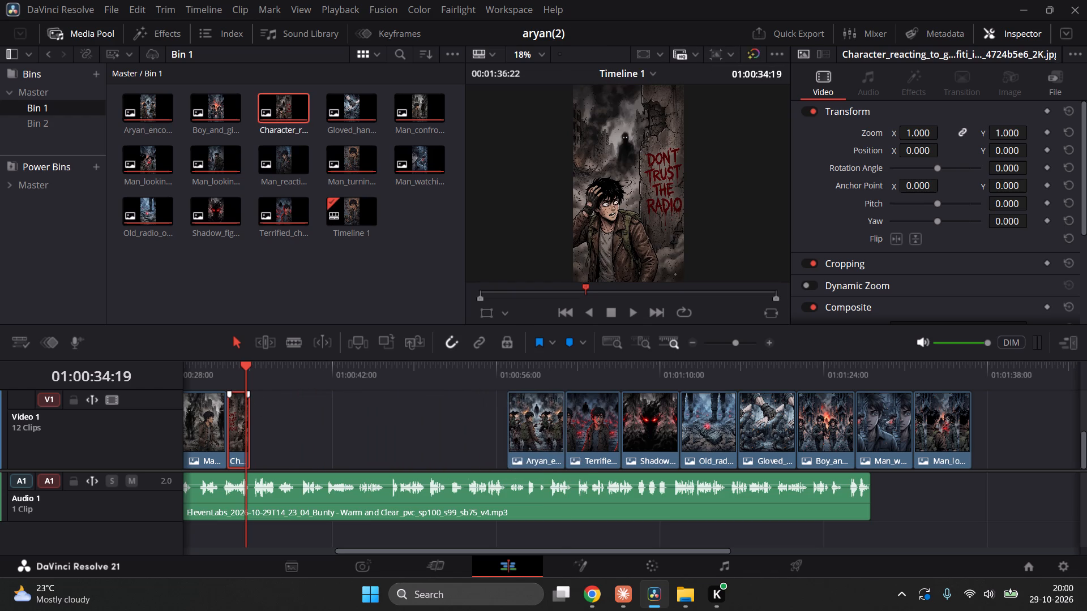
left_click_drag(240, 412, 250, 414)
left_click_drag(250, 414, 283, 416)
left_click(258, 376)
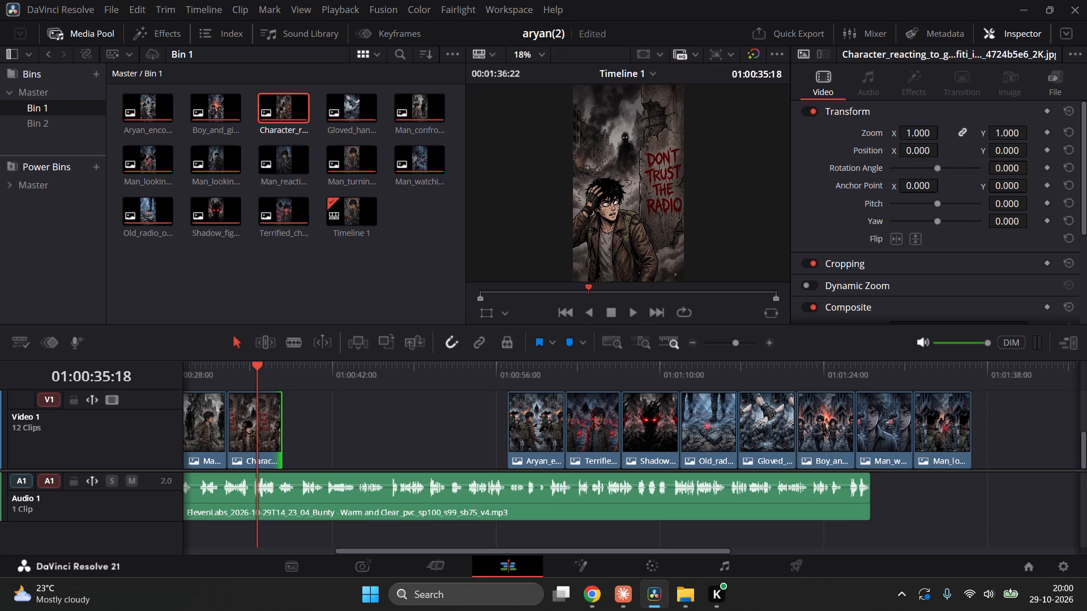
Move the Character_reacting image later on Video 1, placing it just before the Aryan_encountering image.
left_click(242, 421)
left_click_drag(242, 421, 380, 426)
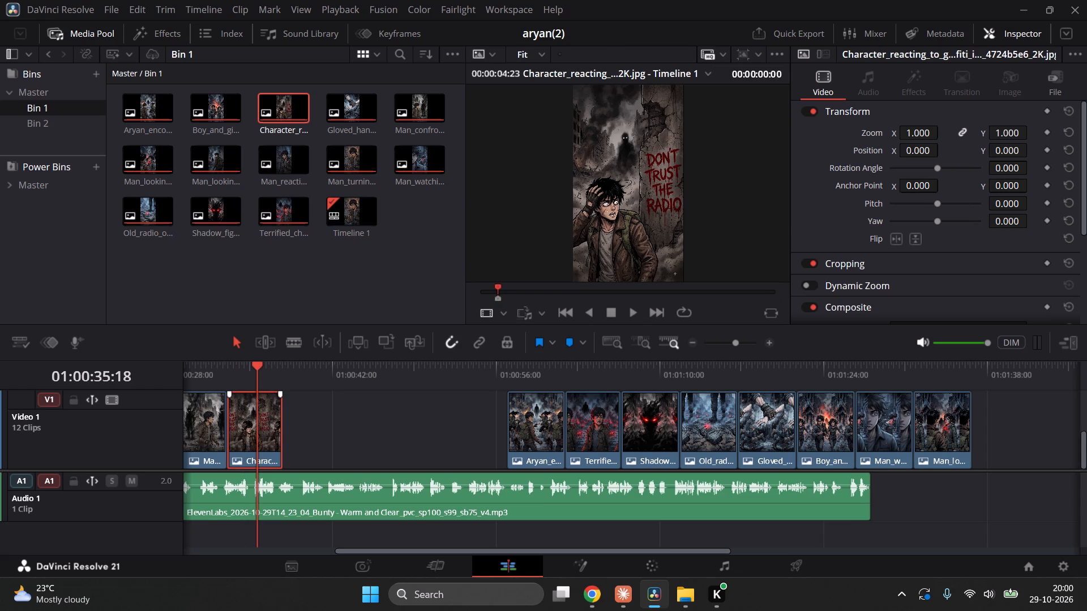
left_click_drag(380, 426, 382, 426)
left_click_drag(266, 433, 403, 436)
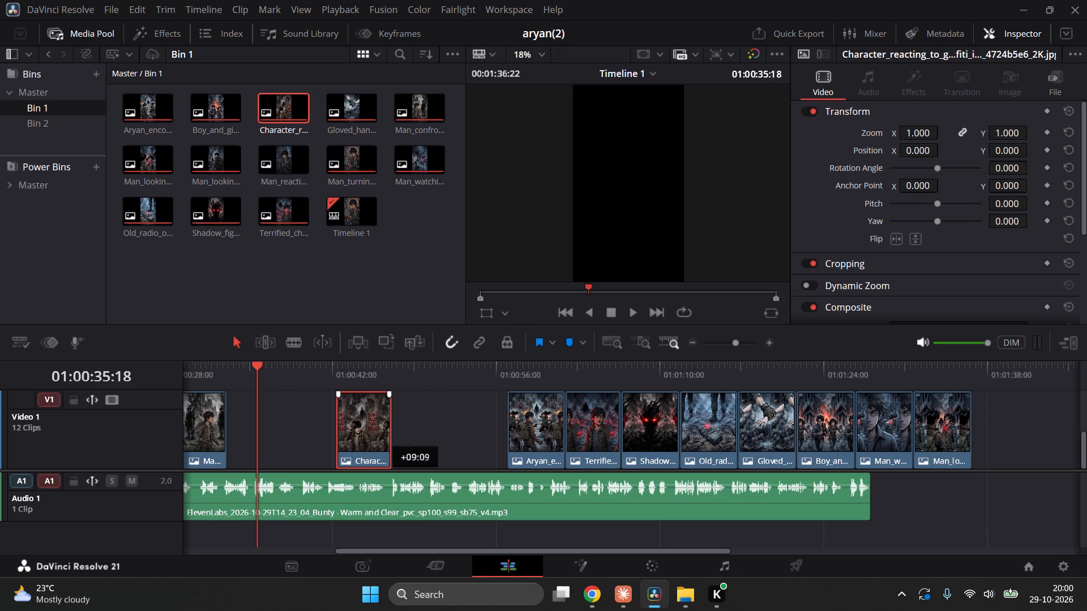
left_click_drag(403, 436, 485, 445)
Extend the end of the Man_confronting_shadow image on Video 1 to about 01:00:40:05, playing the voiceover to find the cut point.
left_click(202, 376)
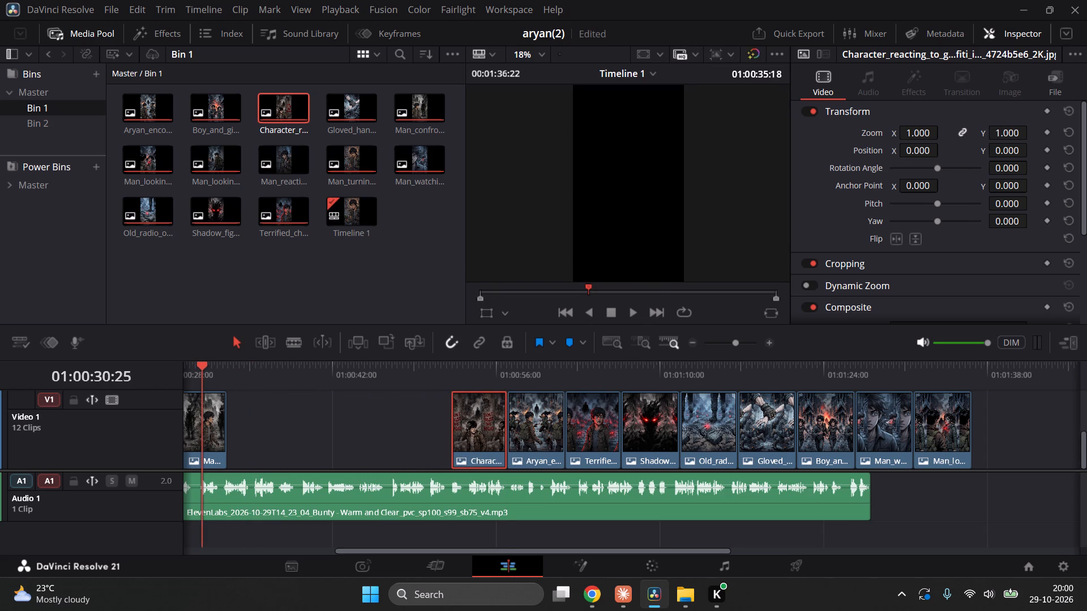
middle_click_drag(275, 414, 331, 420)
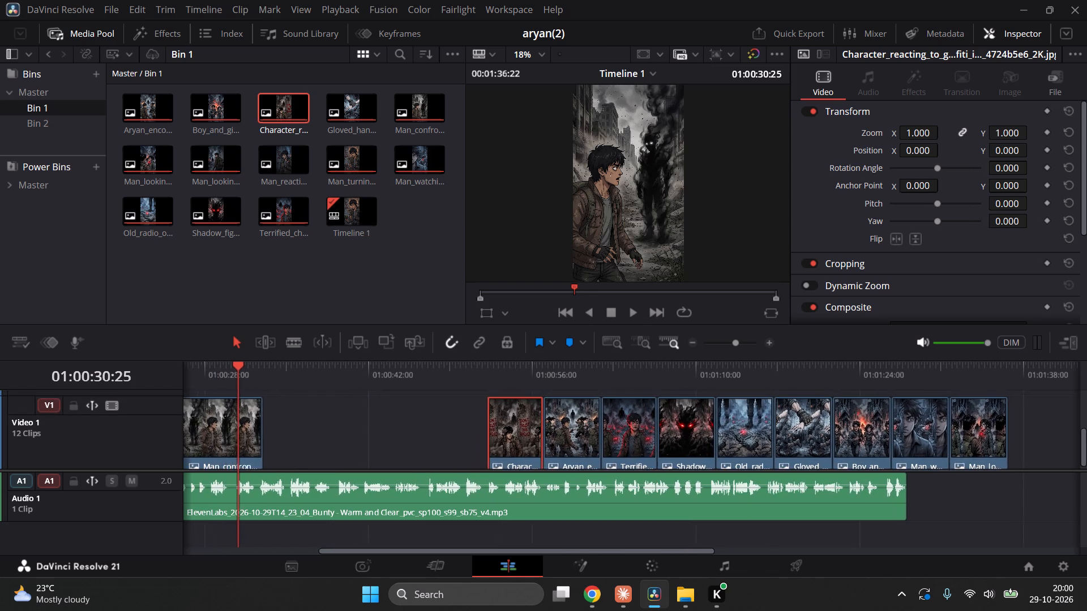
middle_click_drag(331, 420, 407, 409)
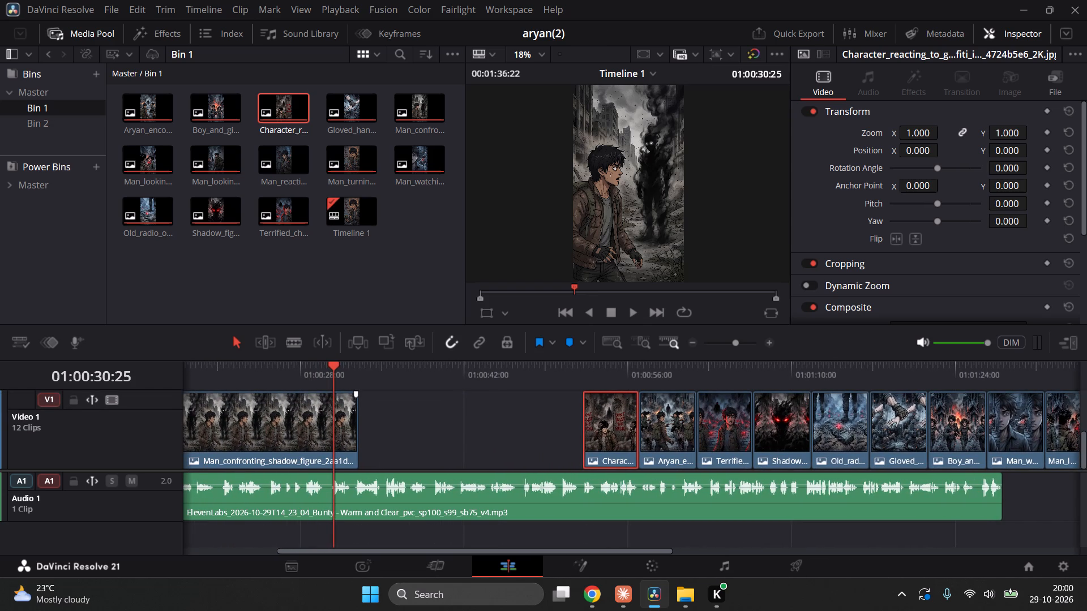
left_click_drag(360, 426, 408, 432)
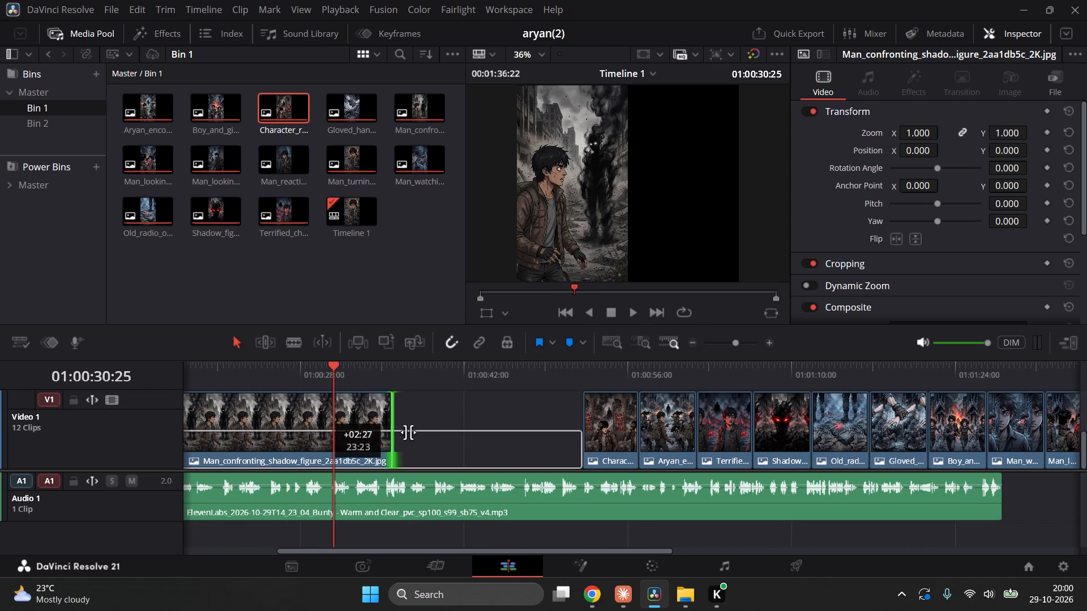
left_click_drag(408, 432, 451, 436)
key("space")
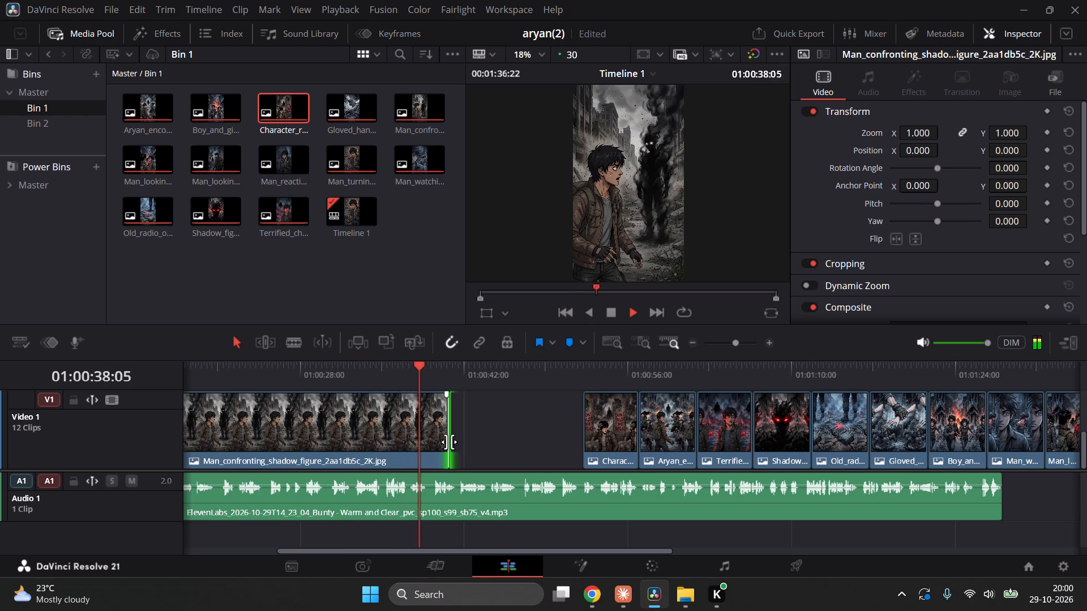
key("space")
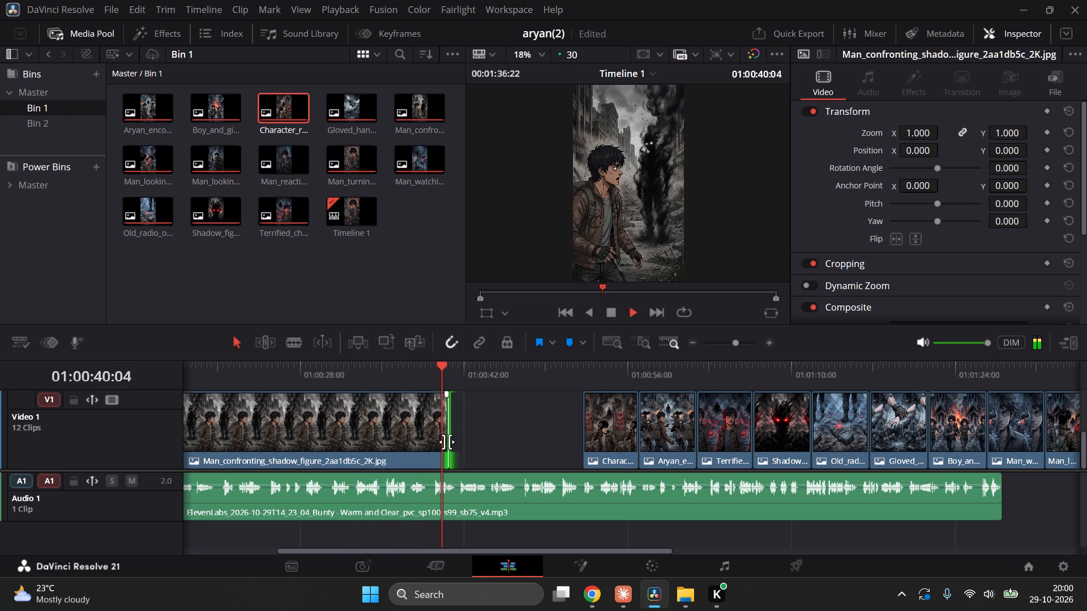
left_click_drag(447, 442, 439, 445)
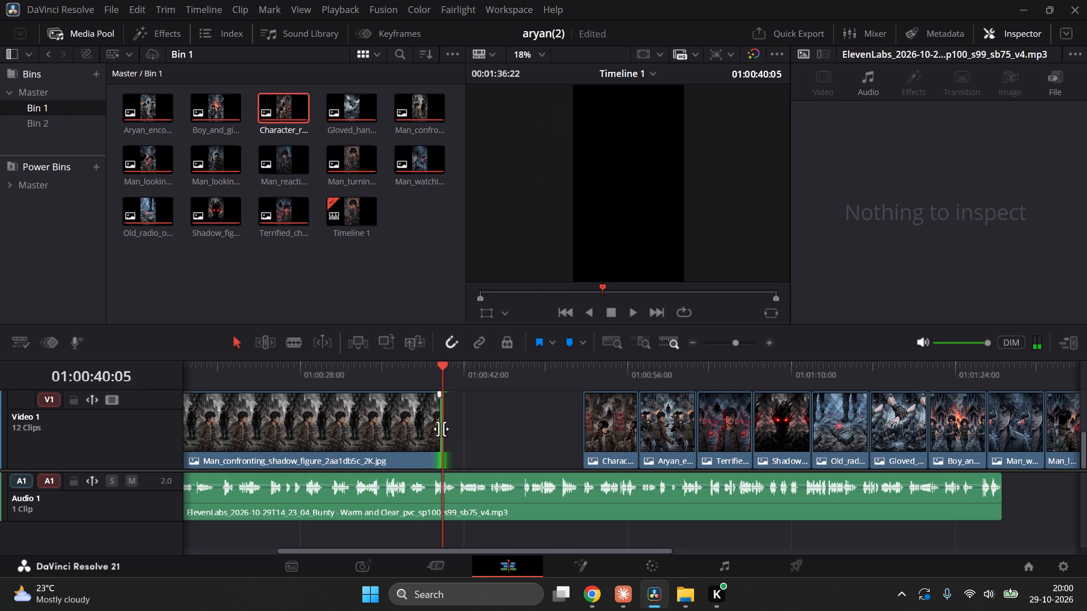
Trim the end of the Man_confronting_shadow image on Video 1 back to 01:00:39:11, checking the cut against the voiceover.
left_click(424, 376)
left_click(428, 375)
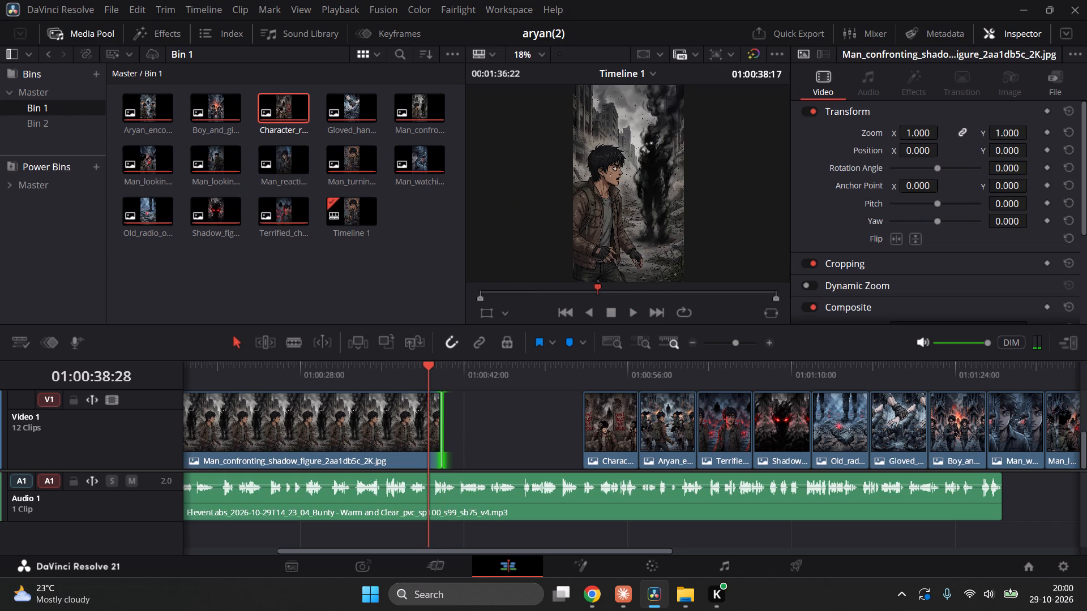
left_click(433, 373)
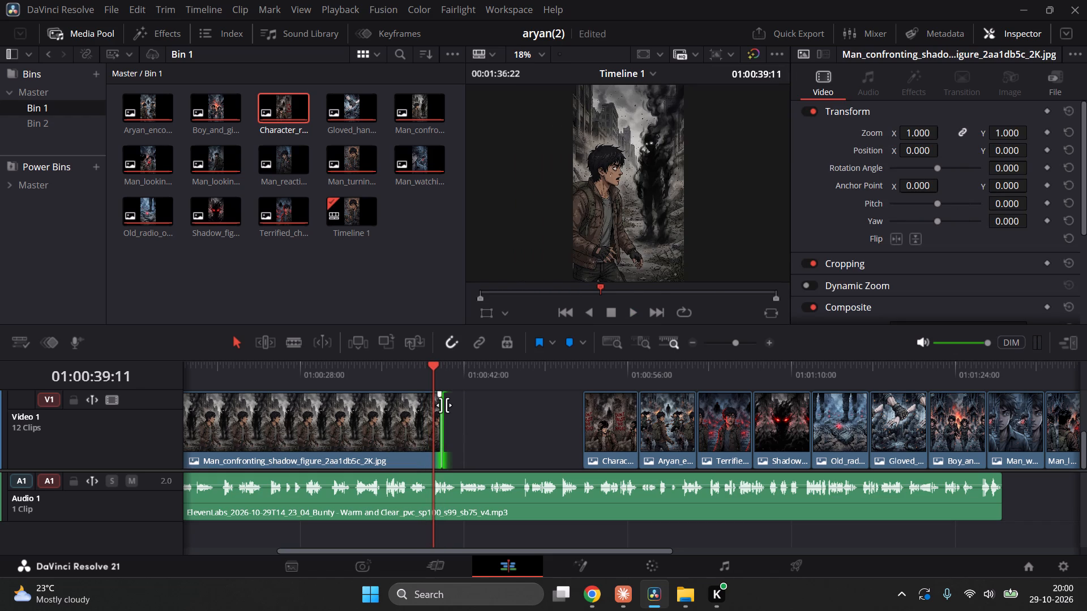
left_click(444, 406)
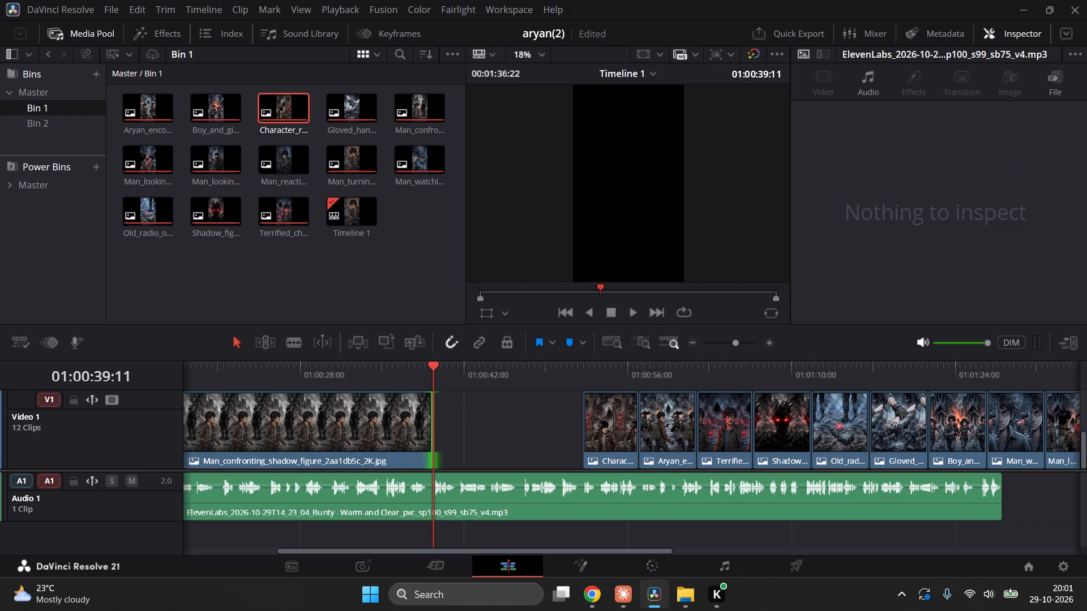
key("space")
key("space")
Move the Character_reacting image earlier on Video 1, placing it directly after the Man_confronting_shadow image.
left_click(611, 428)
left_click_drag(611, 428, 587, 432)
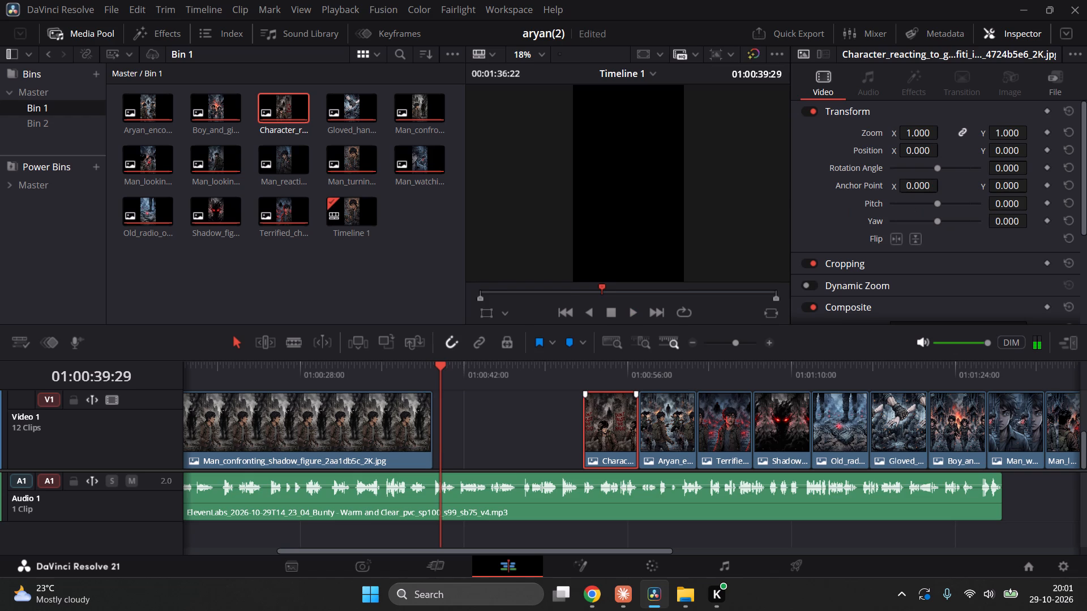
left_click_drag(587, 432, 580, 432)
left_click_drag(599, 431, 416, 439)
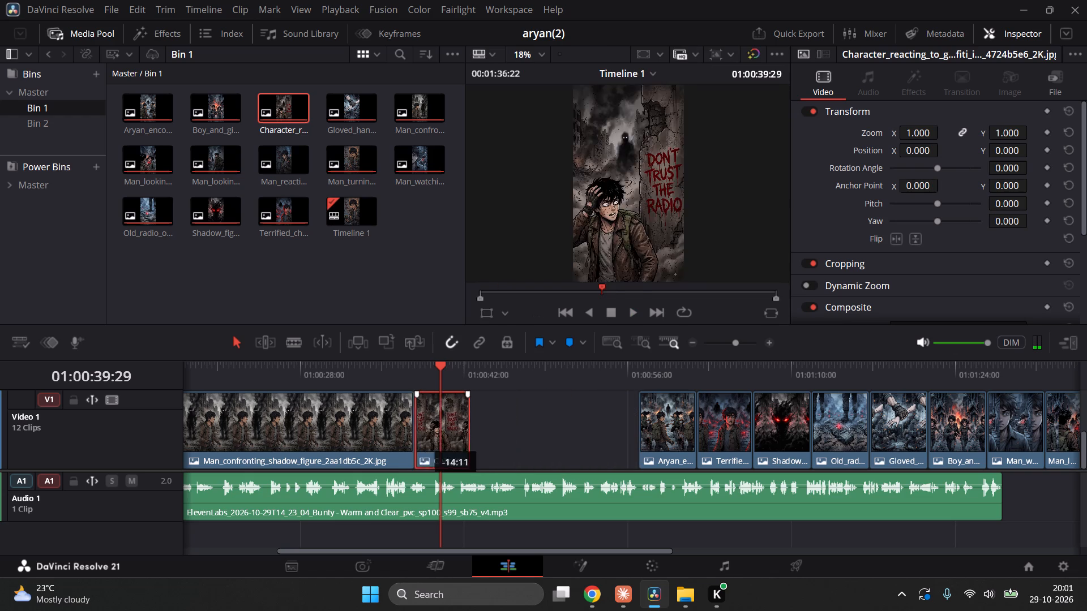
left_click_drag(416, 439, 448, 444)
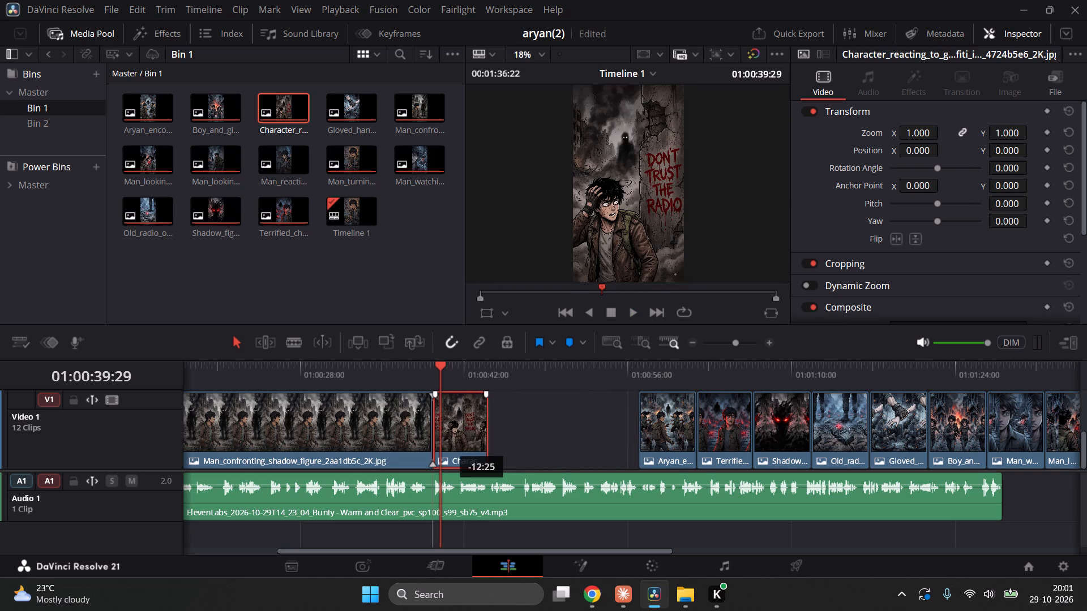
left_click_drag(448, 444, 446, 444)
Extend the end of the Character_reacting image on Video 1 to about 01:00:47:15, playing the voiceover to find the cut point.
key("space")
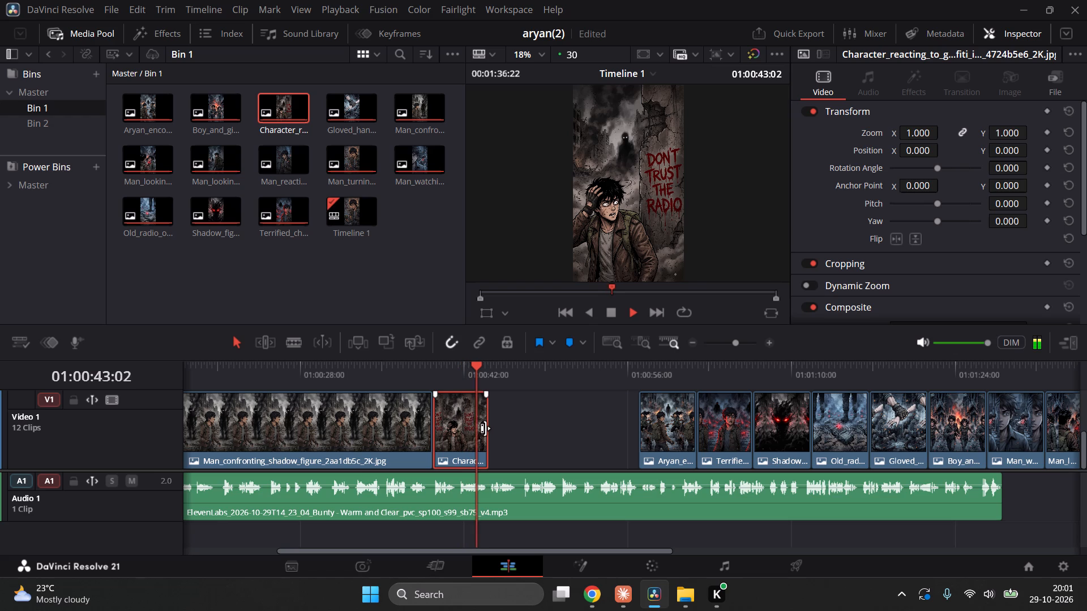
left_click_drag(491, 440, 502, 440)
left_click_drag(489, 439, 491, 439)
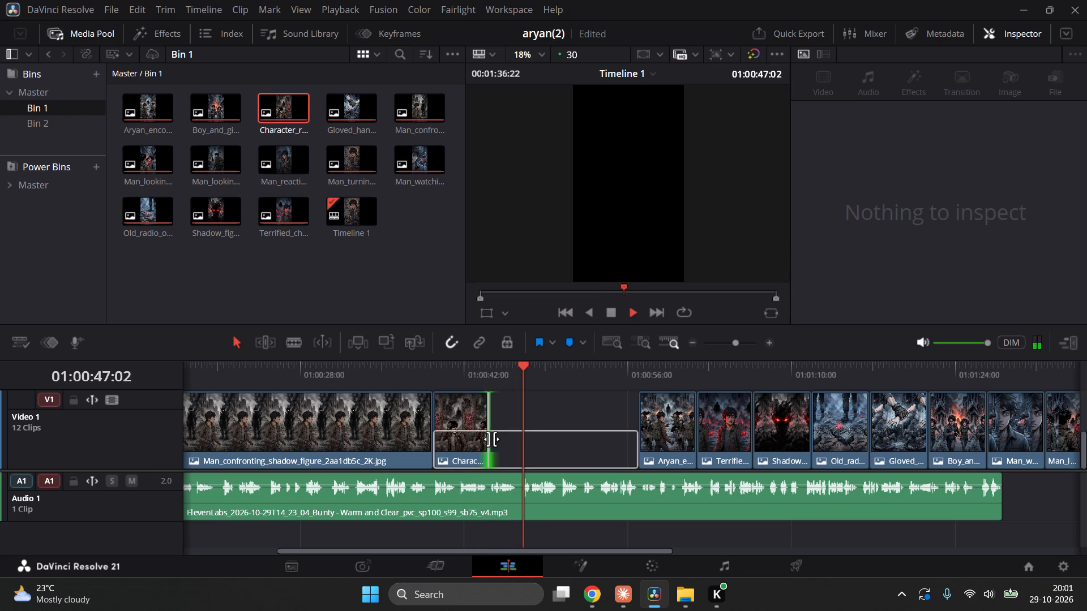
left_click_drag(491, 439, 540, 440)
key("space")
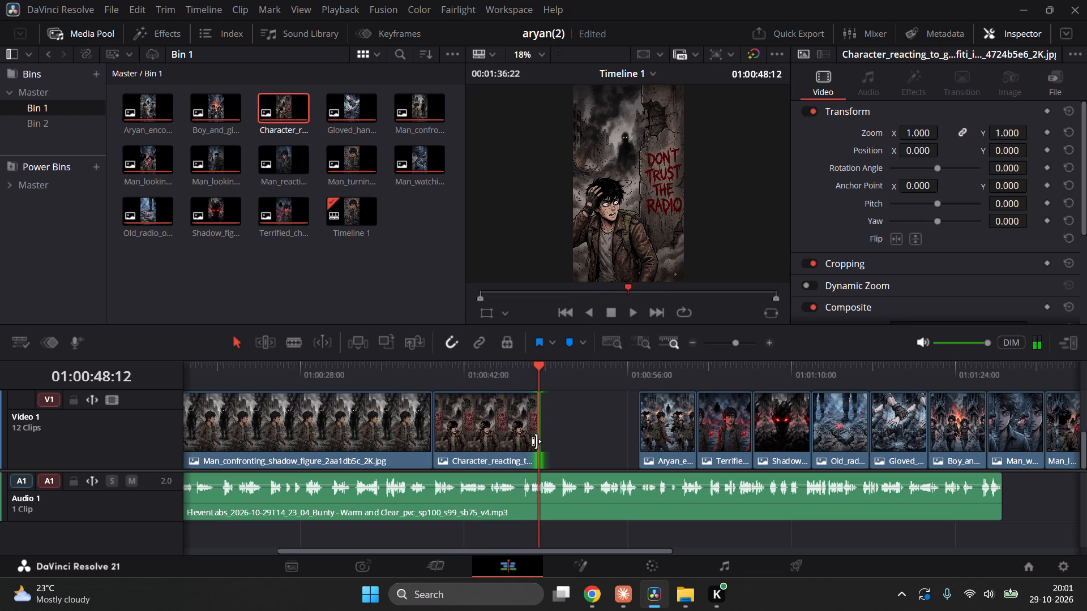
left_click(506, 375)
key("space")
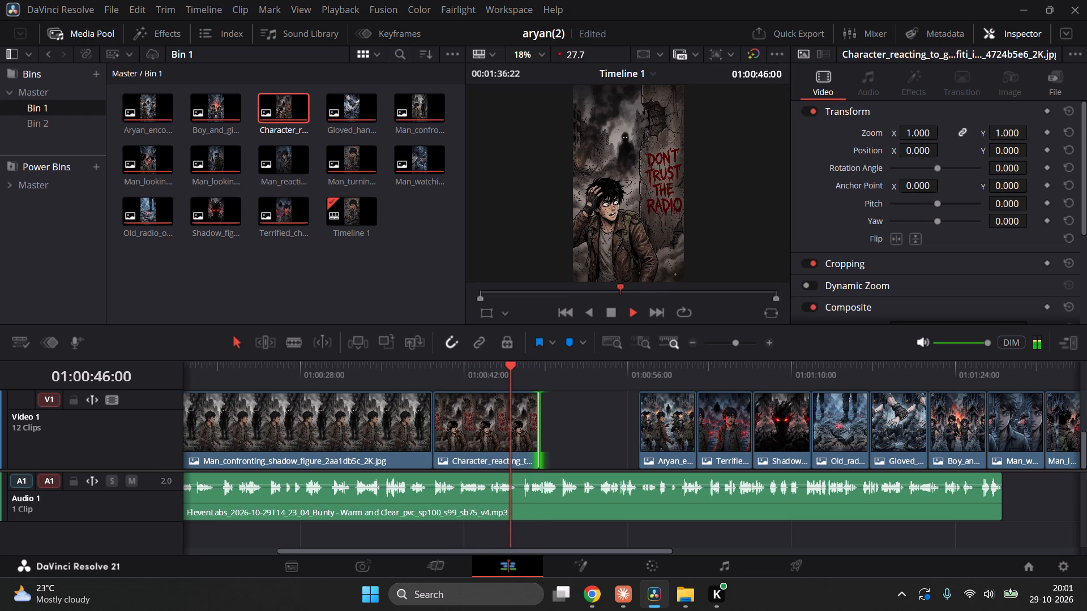
key("space")
key("space")
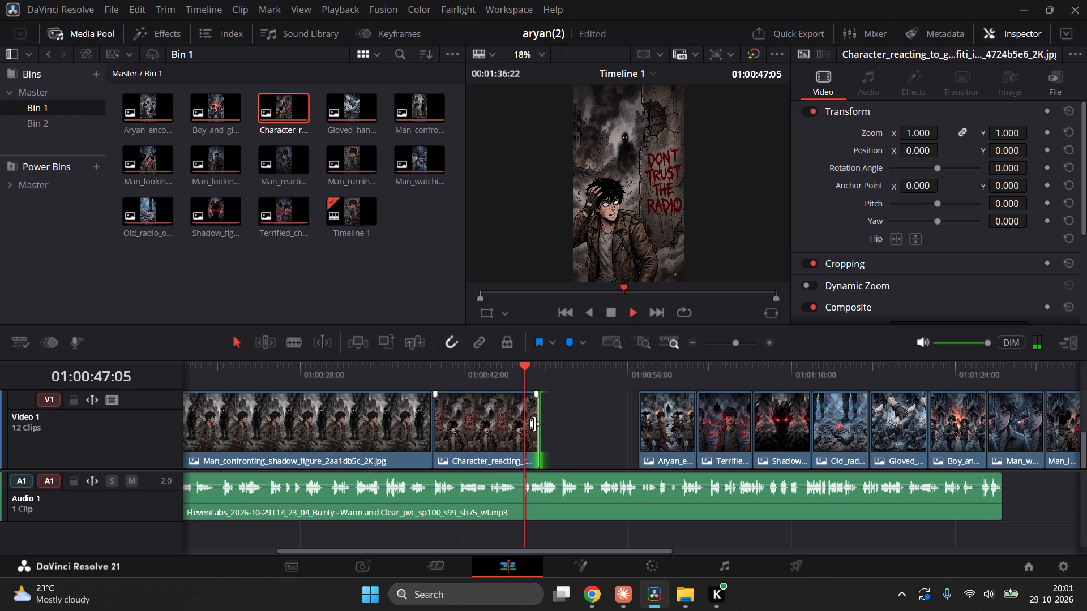
key("space")
left_click_drag(534, 424, 528, 426)
key("space")
key("space")
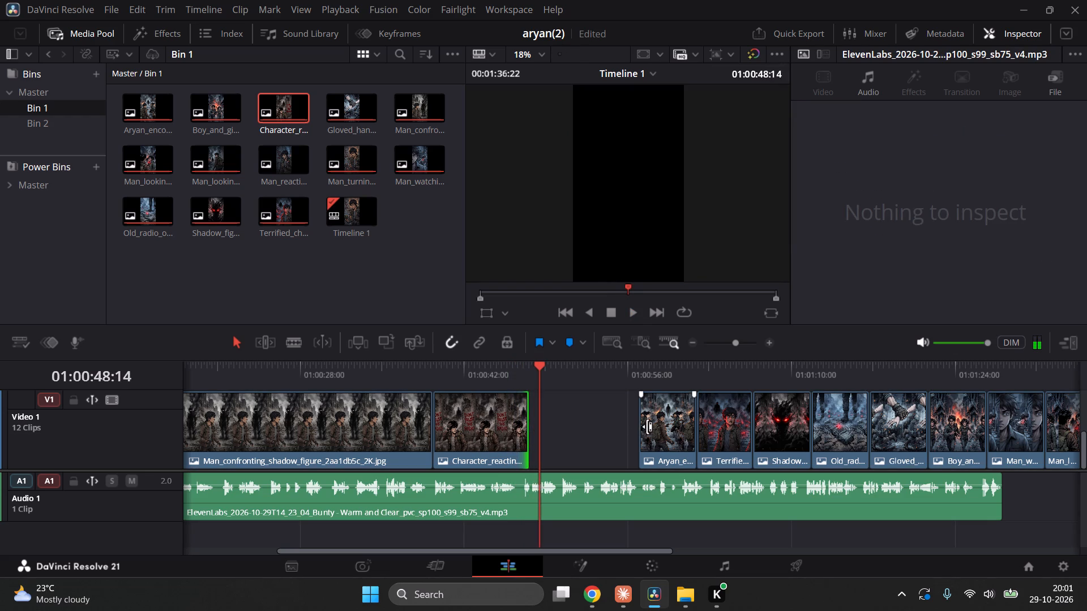
Move the Aryan_encountering image earlier on Video 1, placing it directly after the Character_reacting image.
left_click(647, 427)
left_click(648, 427)
left_click(658, 428)
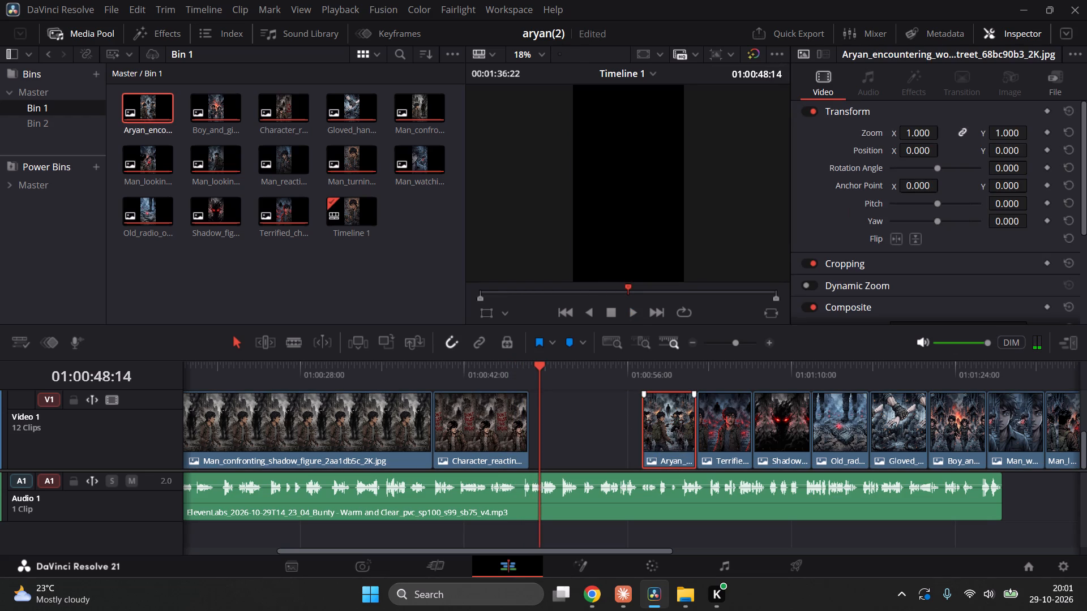
left_click_drag(658, 428, 630, 433)
left_click_drag(664, 428, 554, 438)
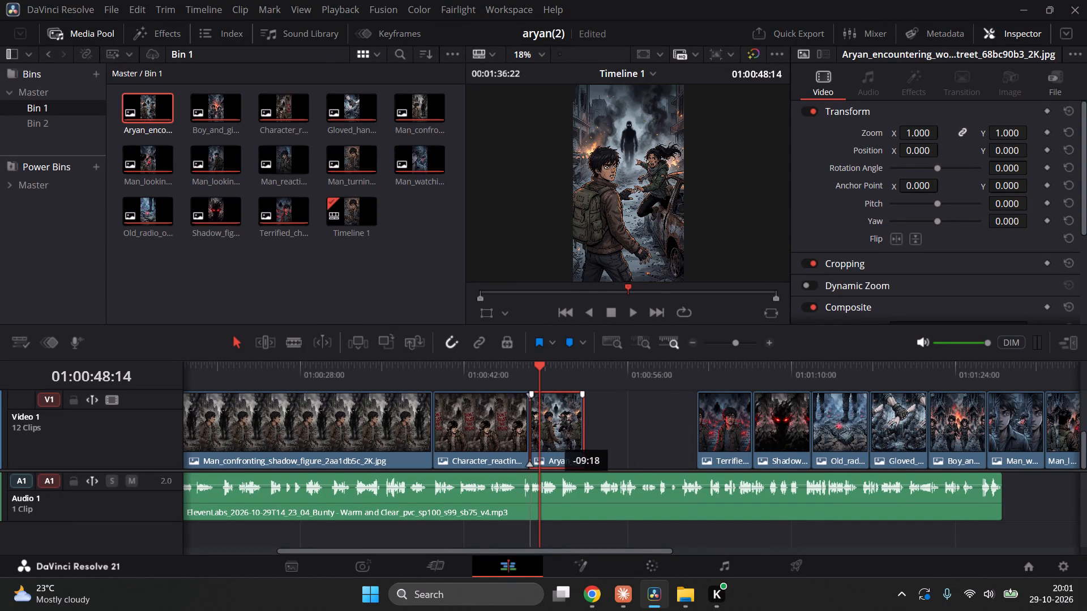
left_click_drag(554, 438, 553, 440)
Extend the end of the Aryan_encountering image on Video 1 up to the start of the Terrified_character image.
key("space")
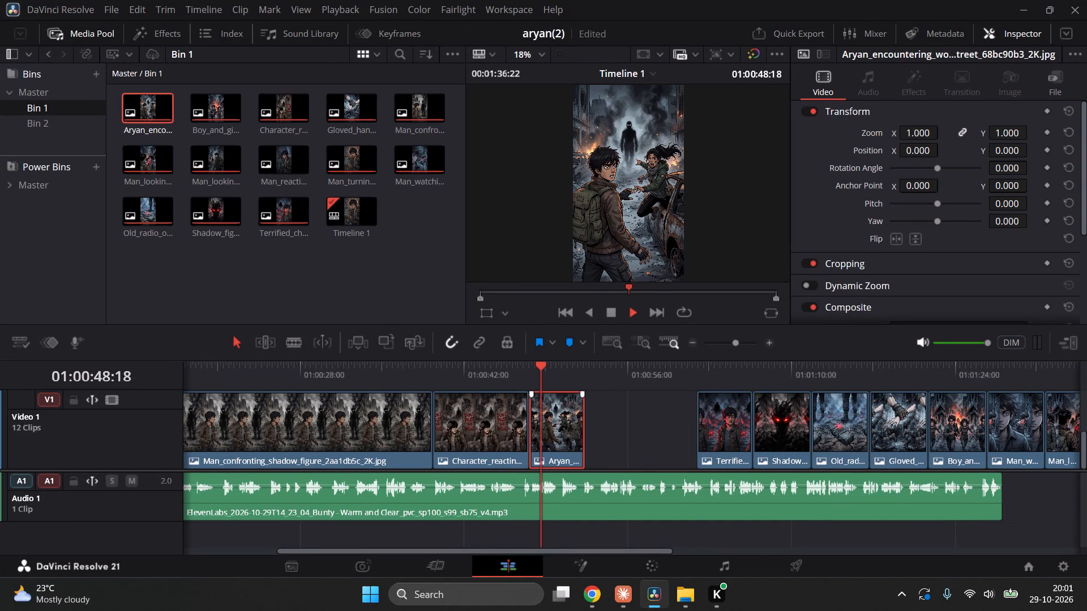
left_click_drag(585, 442, 584, 441)
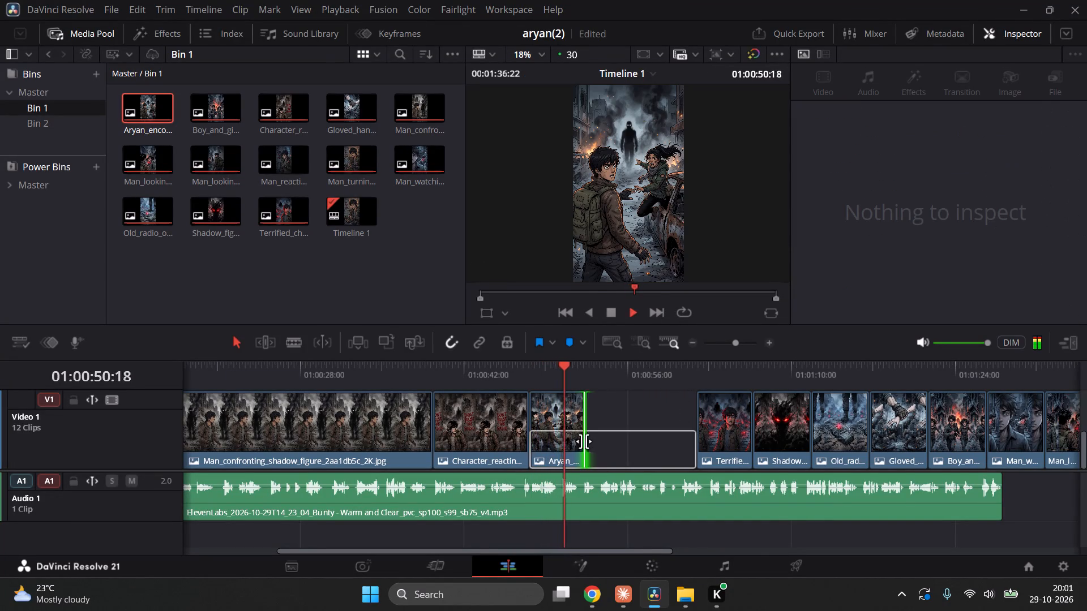
left_click_drag(584, 441, 692, 450)
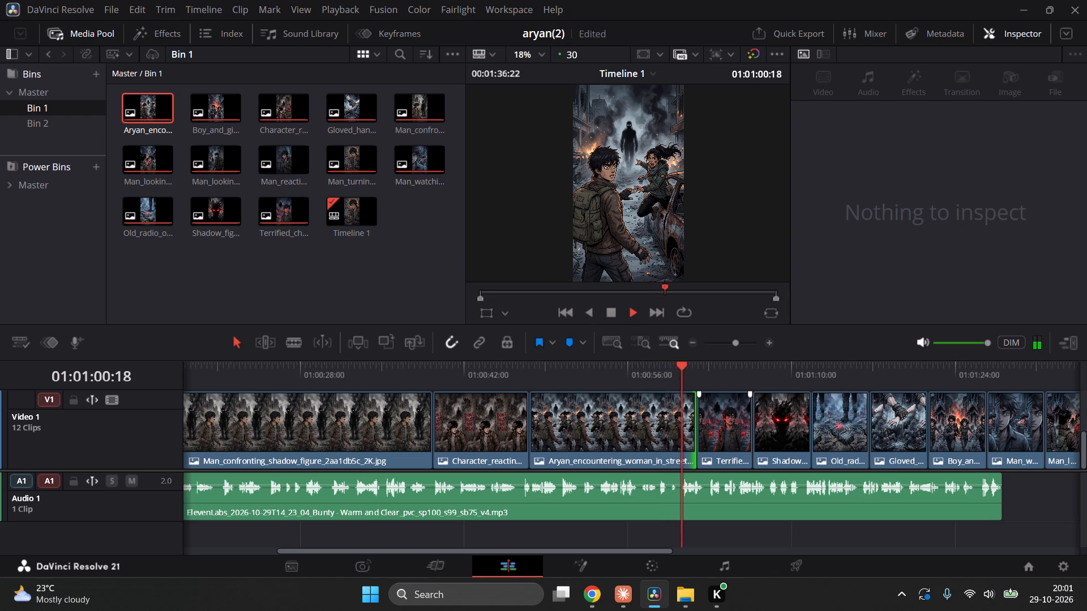
Split the Aryan_encountering image at 01:01:00:22, using the voiceover to find the cut point, and delete the short piece after the cut.
key("space")
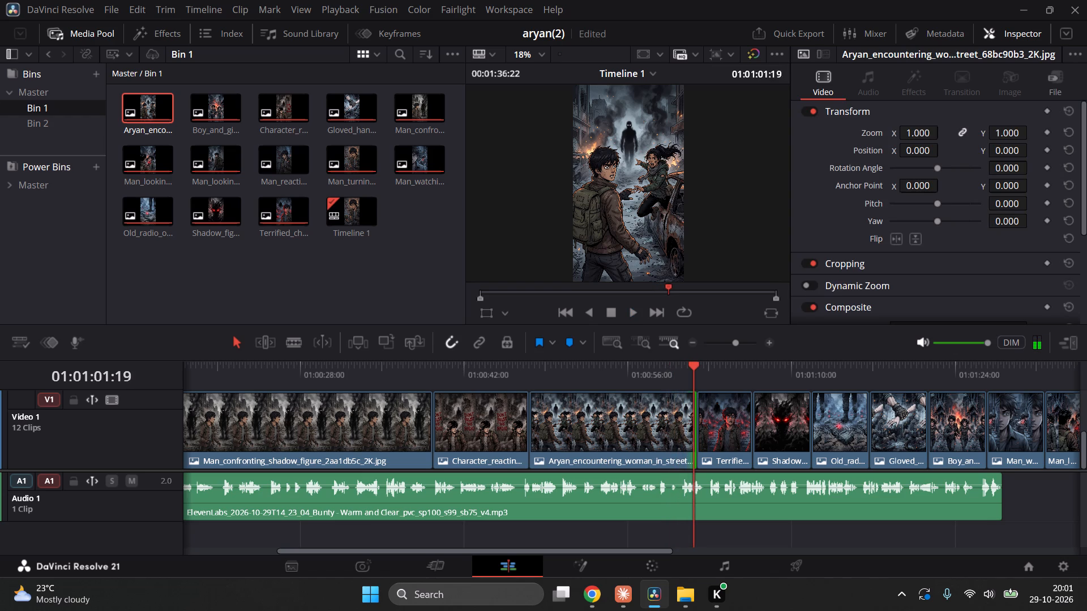
left_click(676, 381)
key("space")
key("space")
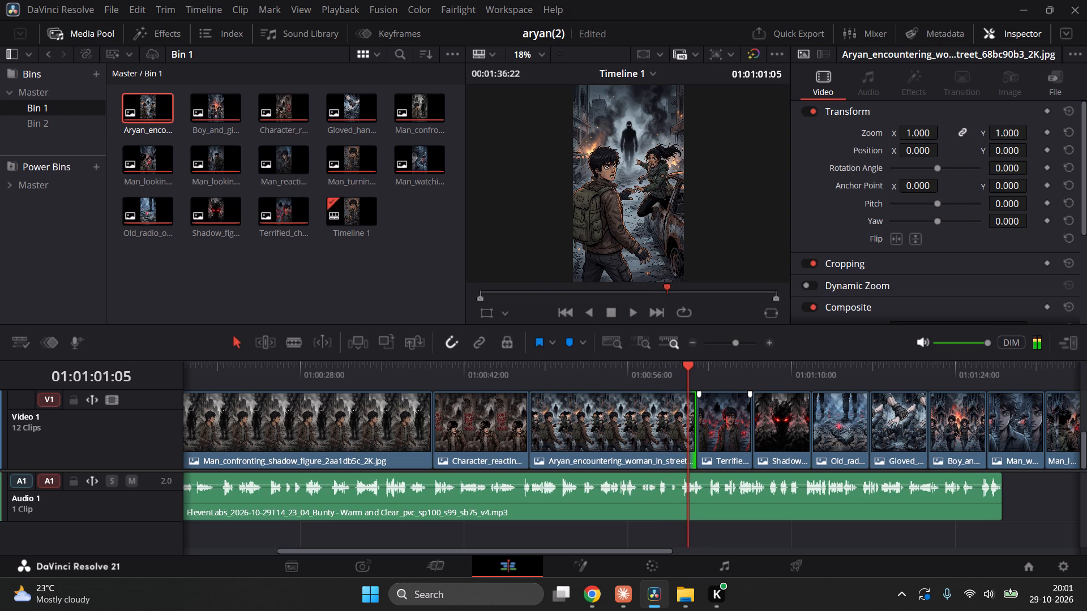
left_click(683, 391)
left_click(679, 388)
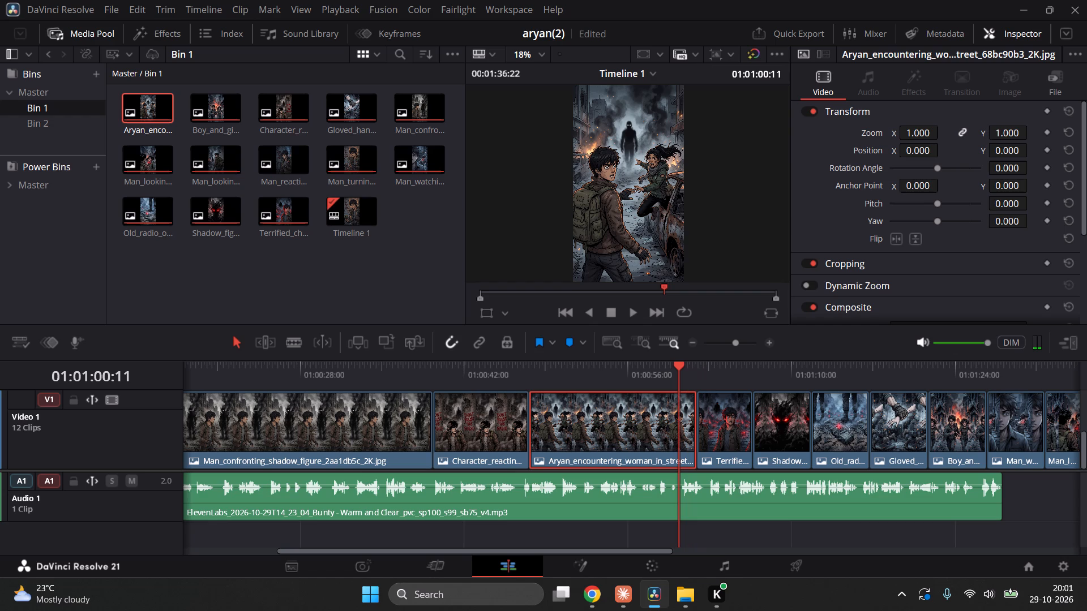
key("space")
key("space")
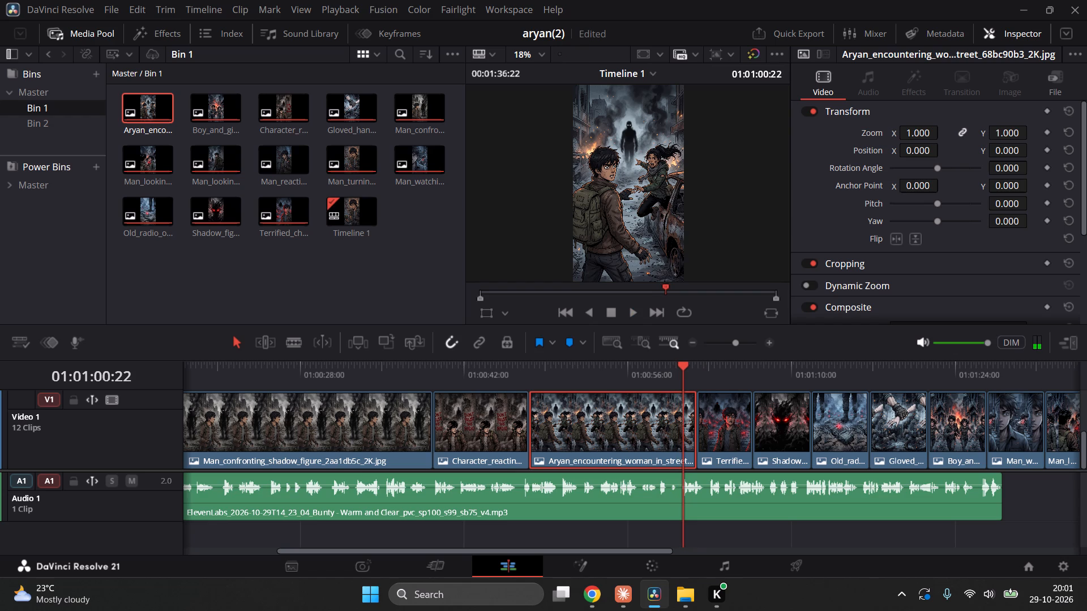
key("ctrl+b")
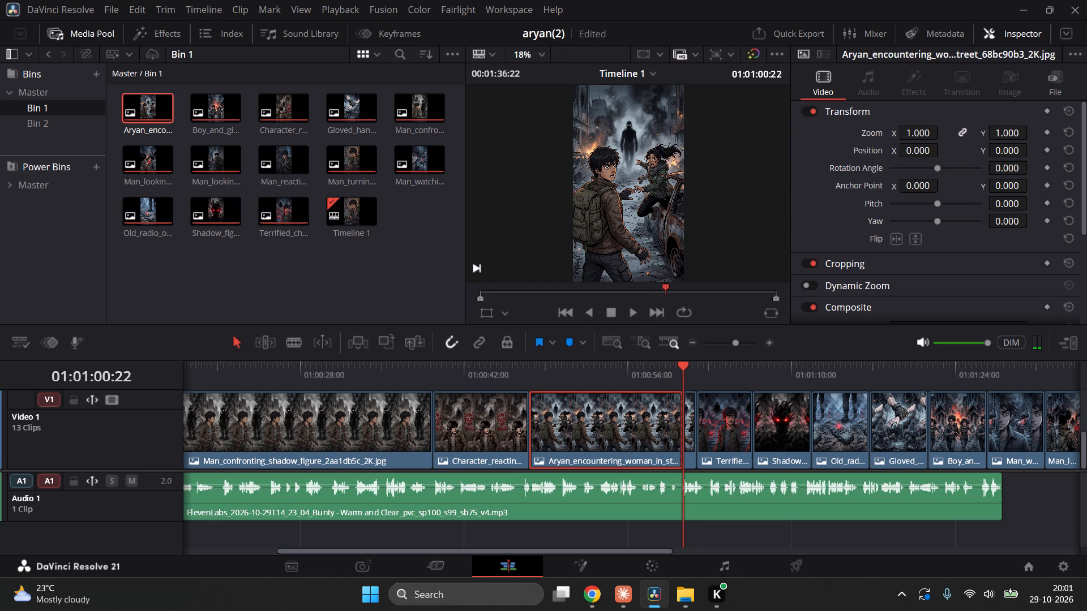
left_click(687, 425)
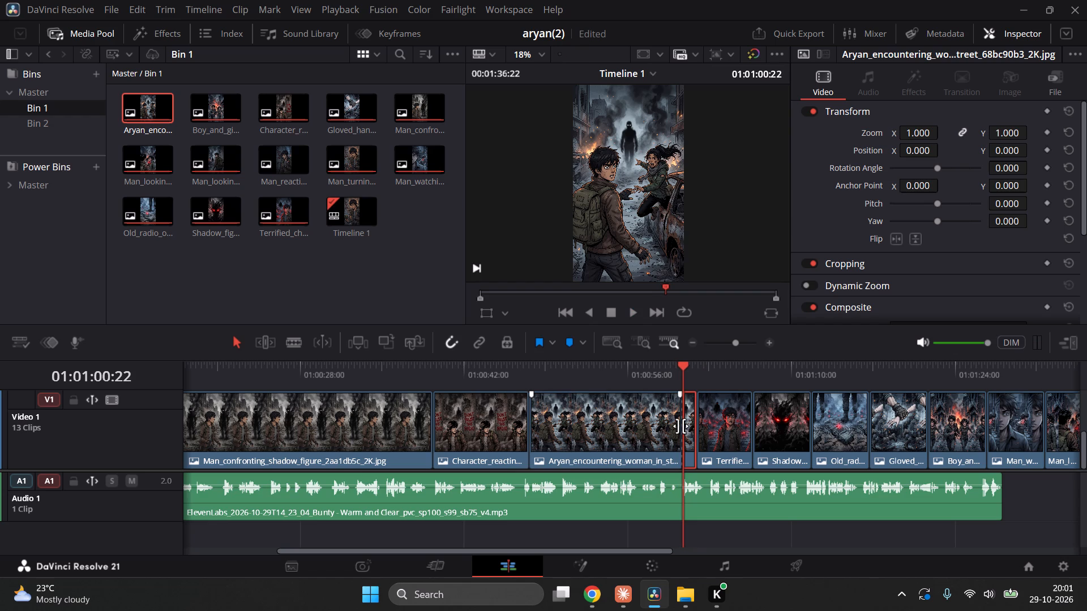
key("BackSpace")
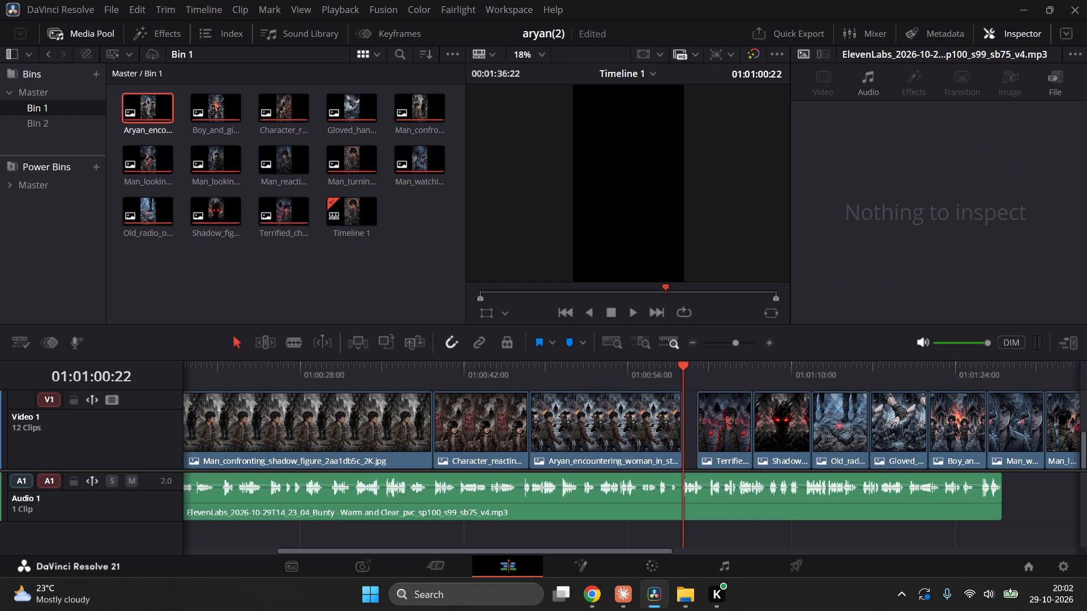
Play the voiceover across the Aryan_encountering and Terrified_character images to check how the narration lines up with them.
left_click(724, 436)
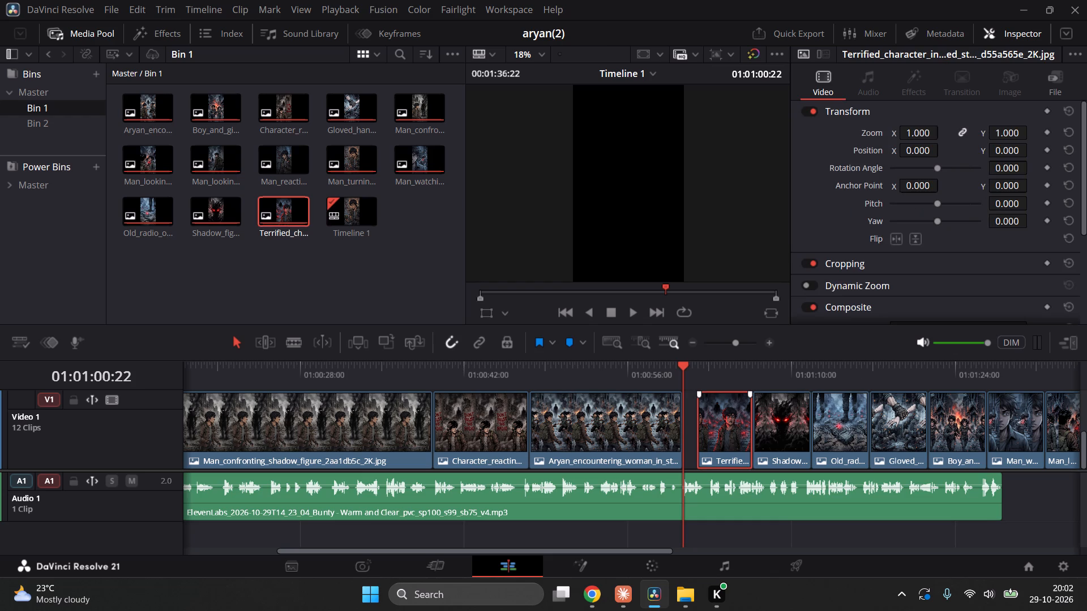
left_click(725, 436)
left_click(526, 375)
key("space")
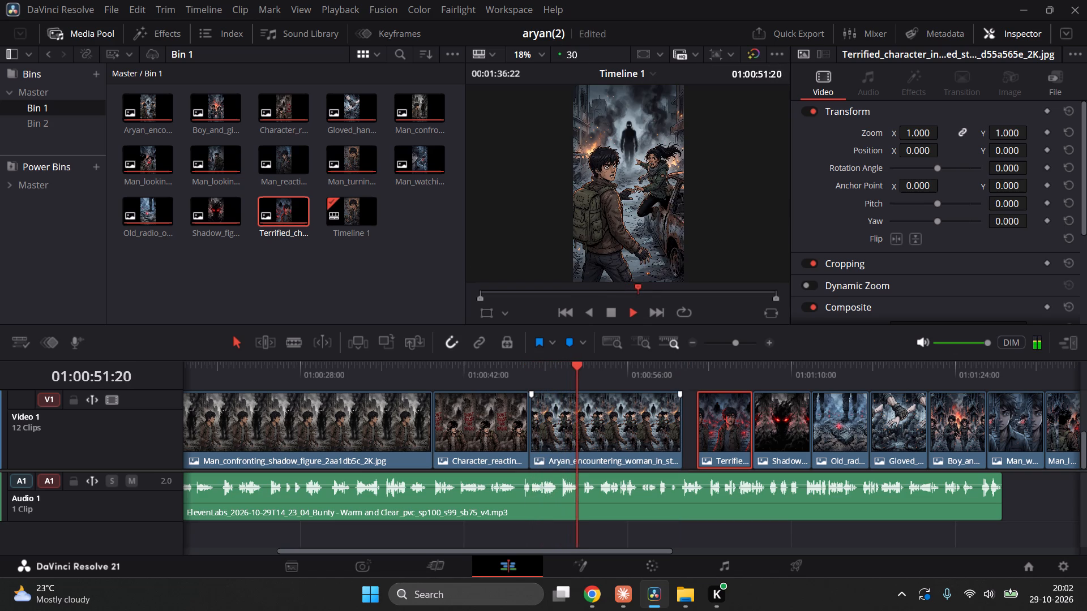
key("space")
left_click(717, 373)
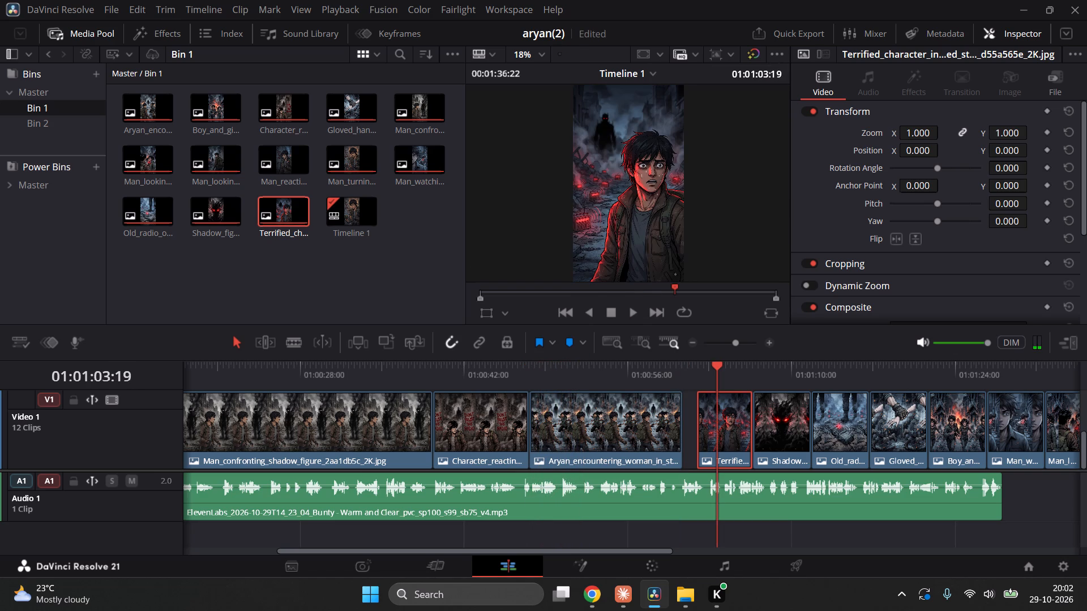
key("space")
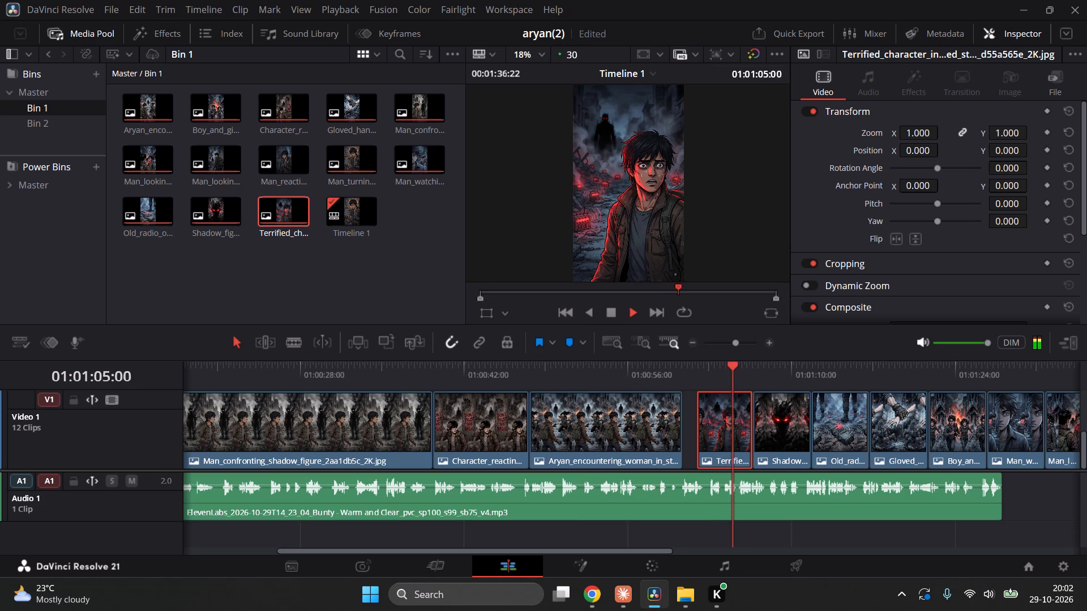
left_click(606, 377)
left_click(580, 377)
key("space")
key("space")
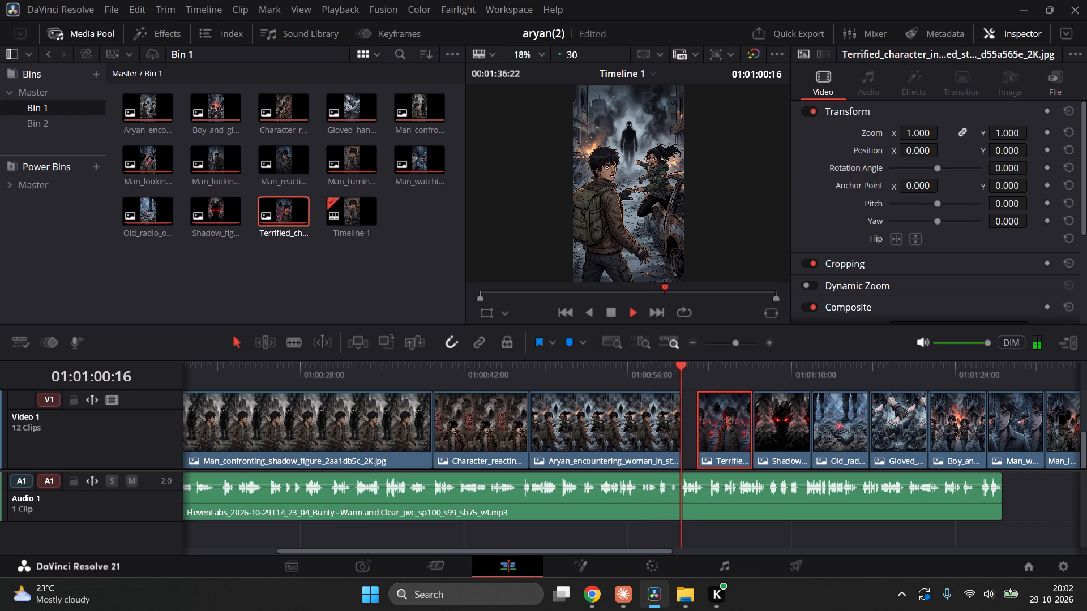
key("space")
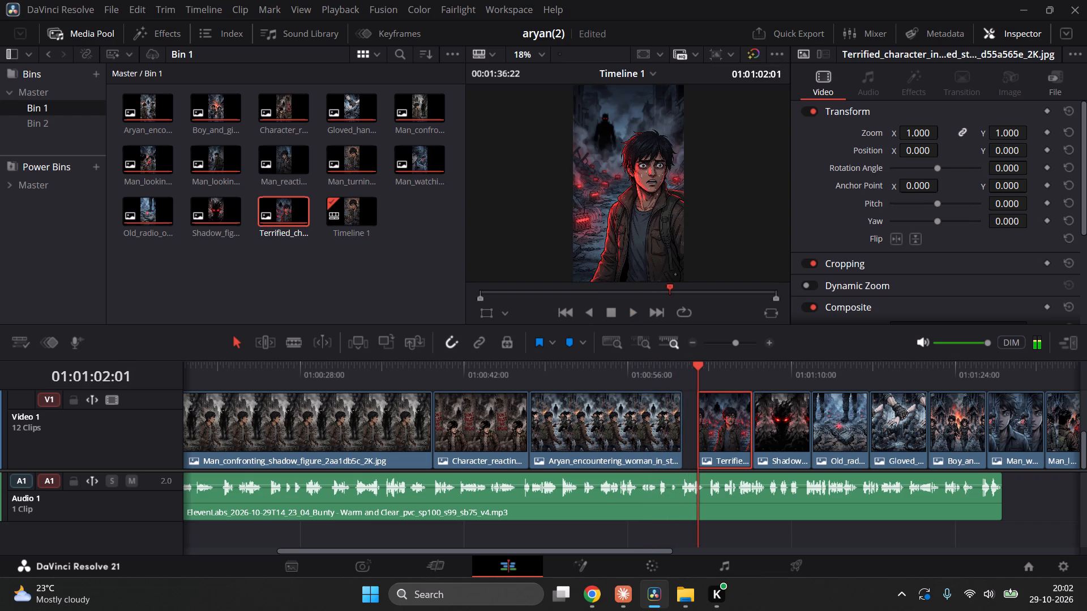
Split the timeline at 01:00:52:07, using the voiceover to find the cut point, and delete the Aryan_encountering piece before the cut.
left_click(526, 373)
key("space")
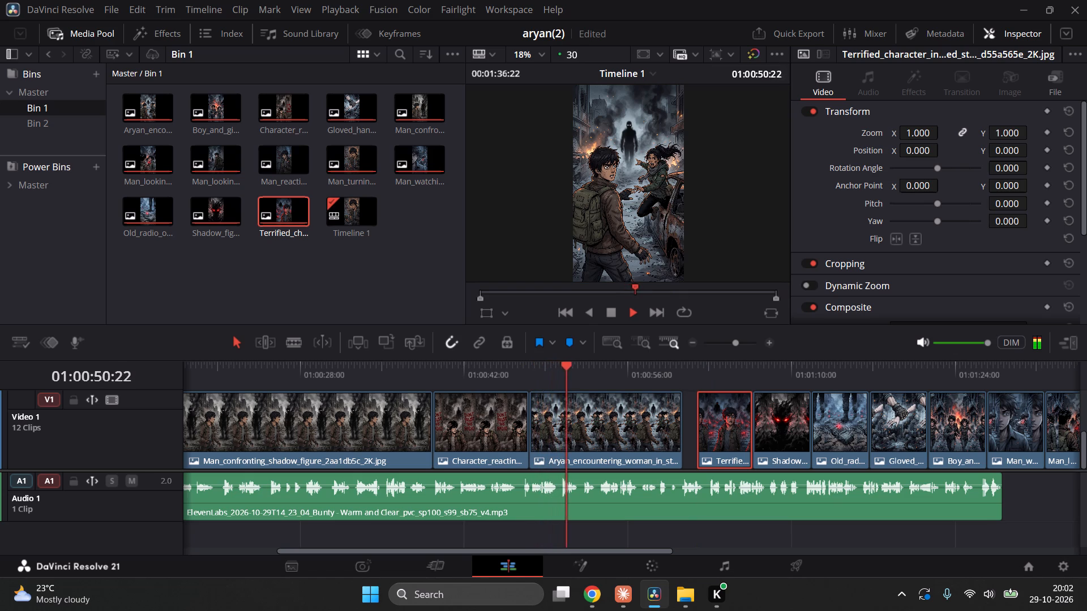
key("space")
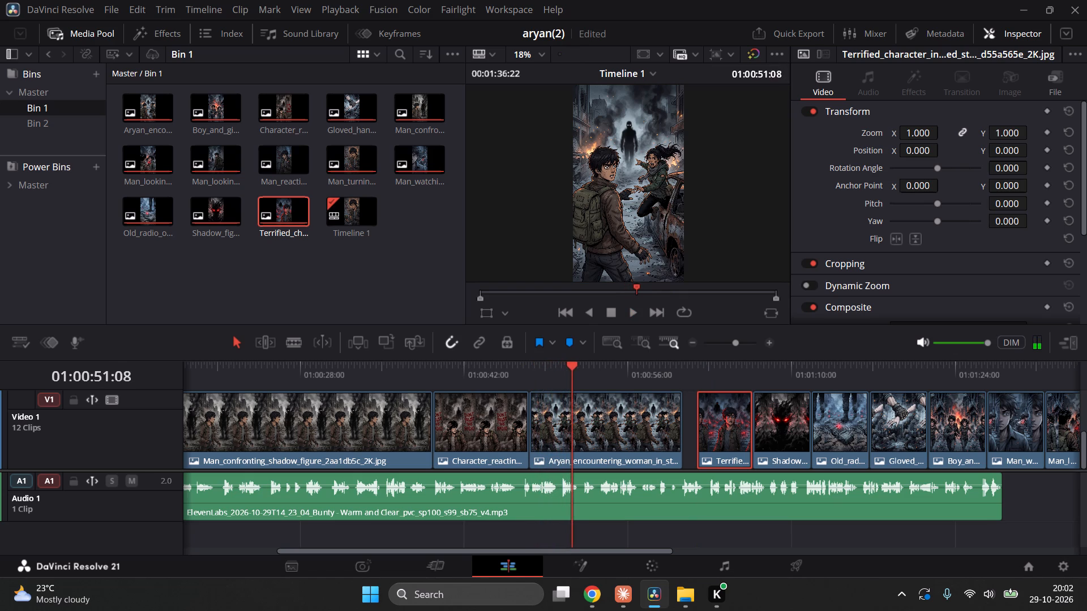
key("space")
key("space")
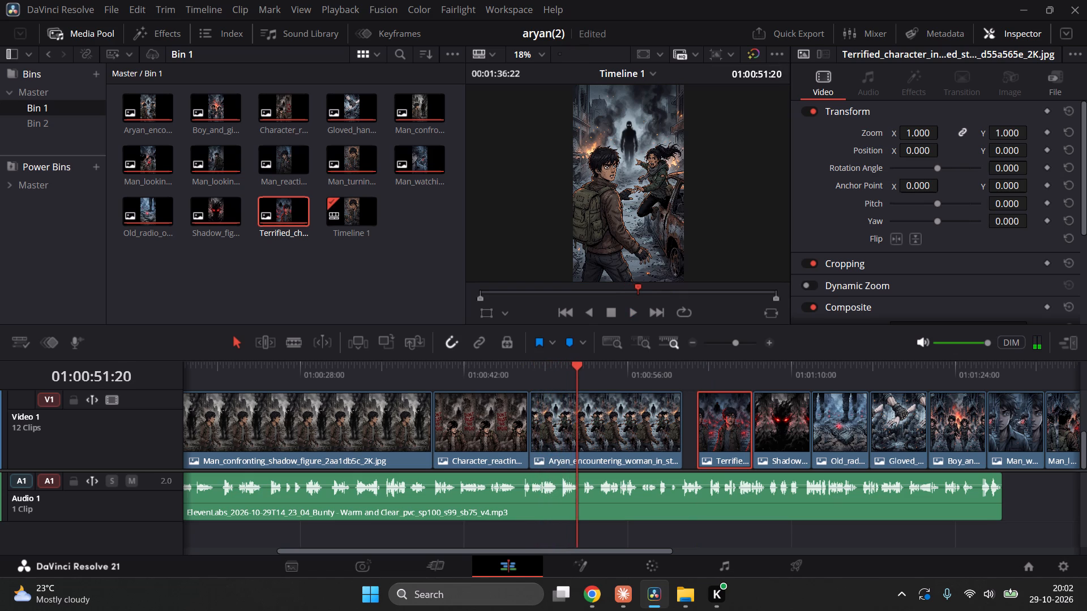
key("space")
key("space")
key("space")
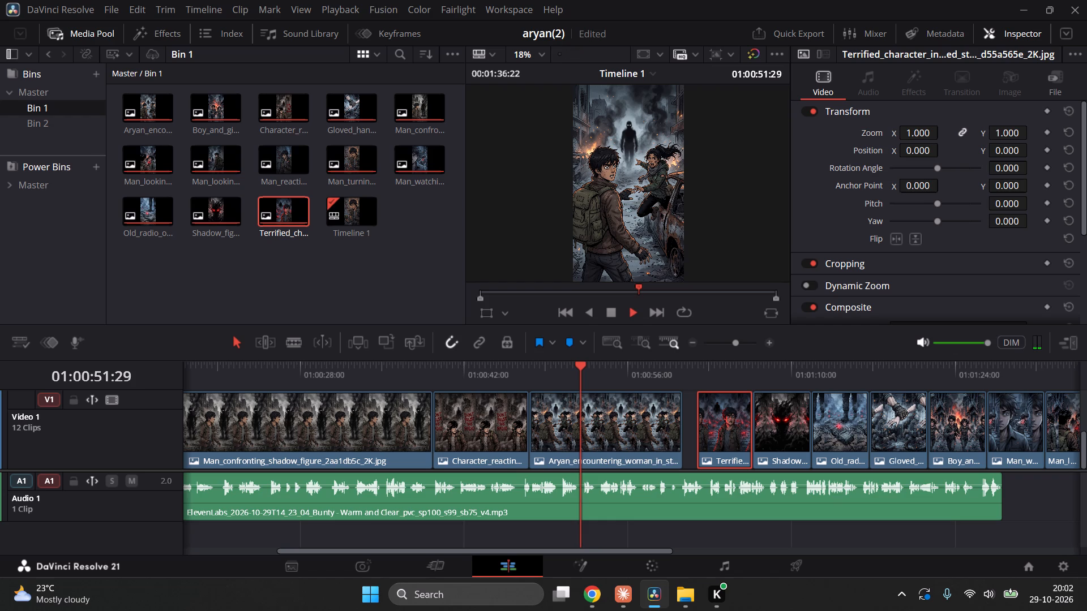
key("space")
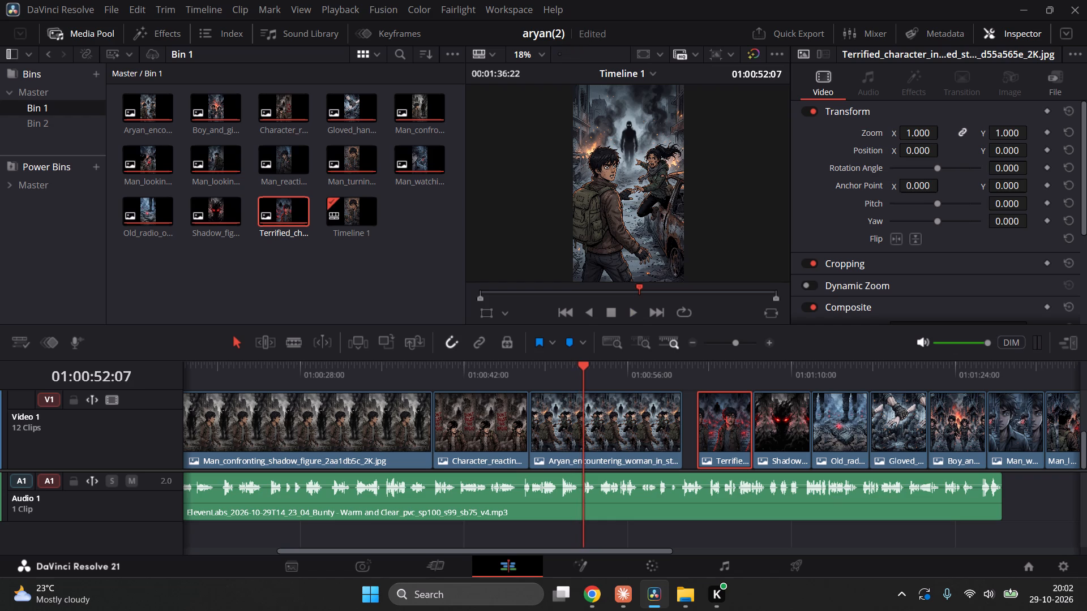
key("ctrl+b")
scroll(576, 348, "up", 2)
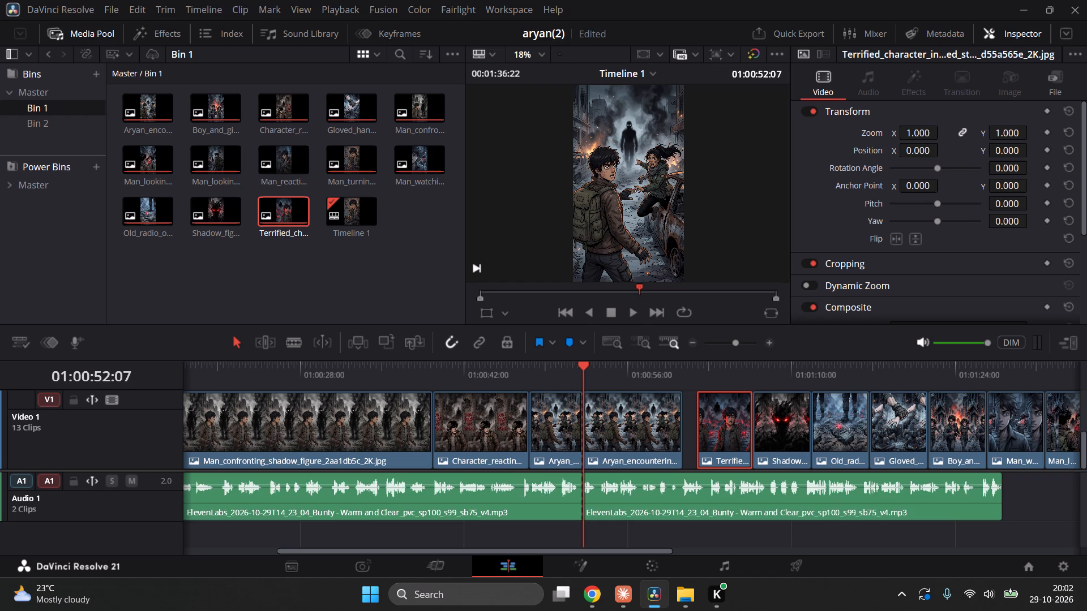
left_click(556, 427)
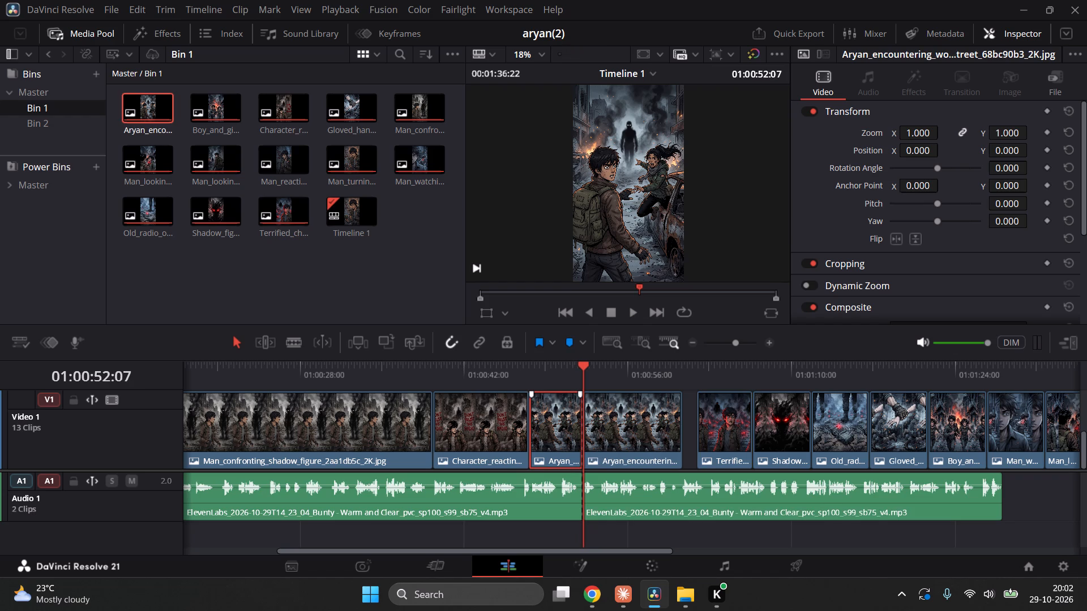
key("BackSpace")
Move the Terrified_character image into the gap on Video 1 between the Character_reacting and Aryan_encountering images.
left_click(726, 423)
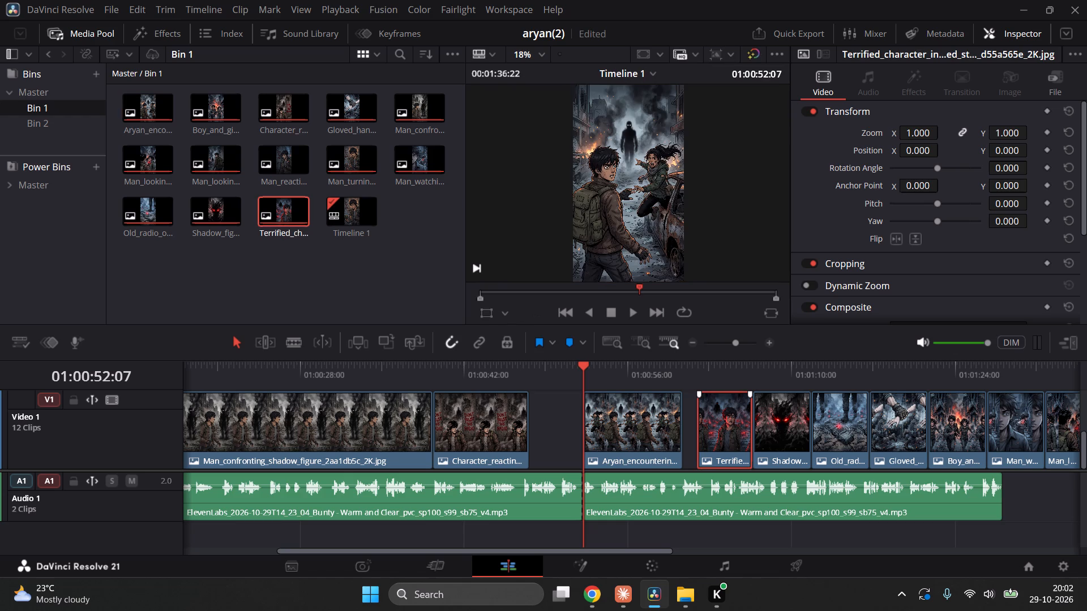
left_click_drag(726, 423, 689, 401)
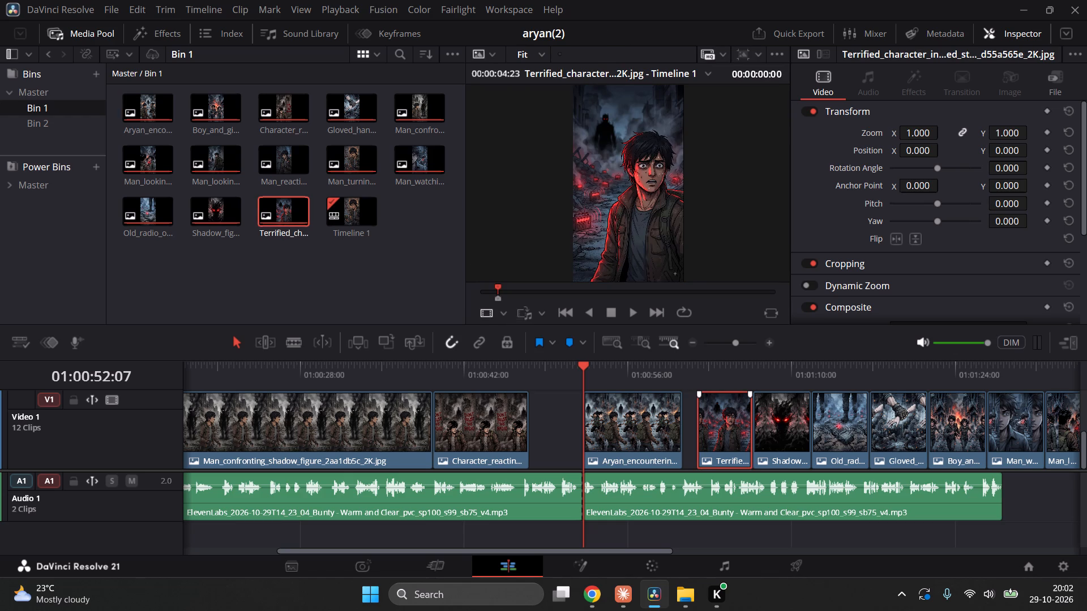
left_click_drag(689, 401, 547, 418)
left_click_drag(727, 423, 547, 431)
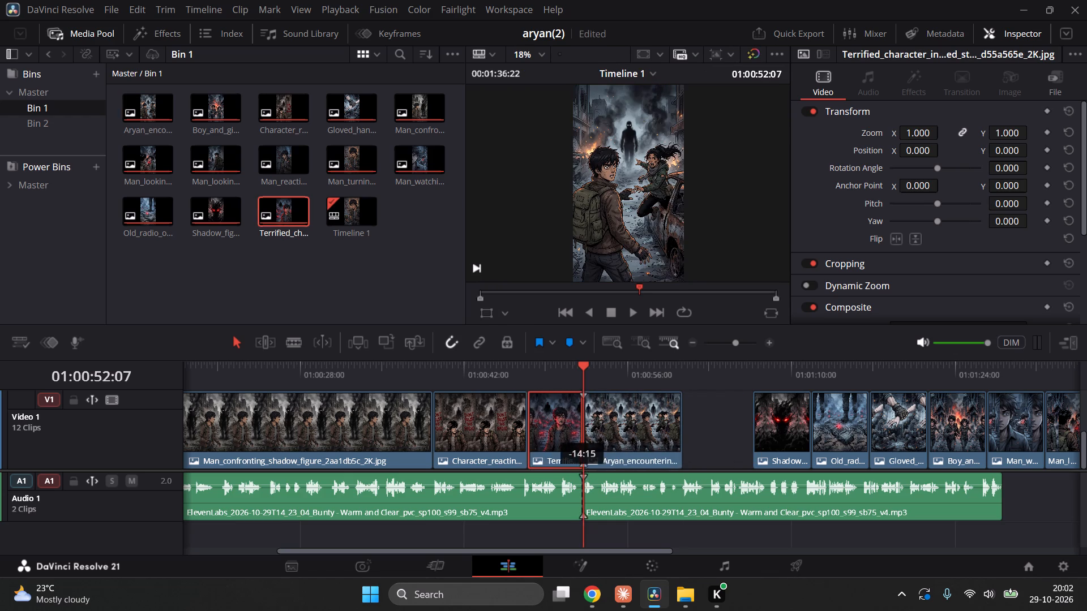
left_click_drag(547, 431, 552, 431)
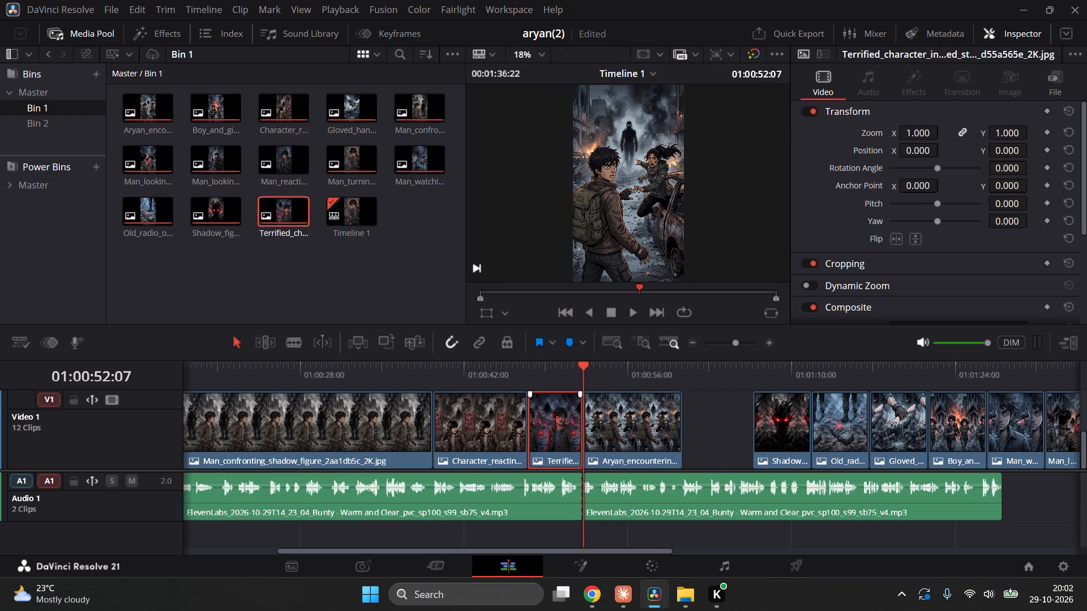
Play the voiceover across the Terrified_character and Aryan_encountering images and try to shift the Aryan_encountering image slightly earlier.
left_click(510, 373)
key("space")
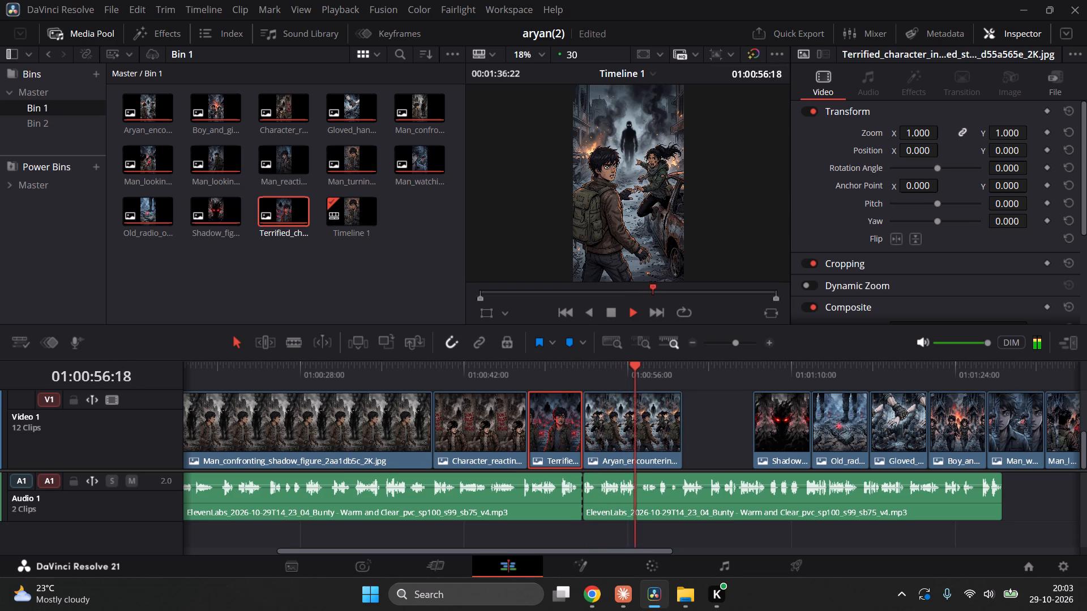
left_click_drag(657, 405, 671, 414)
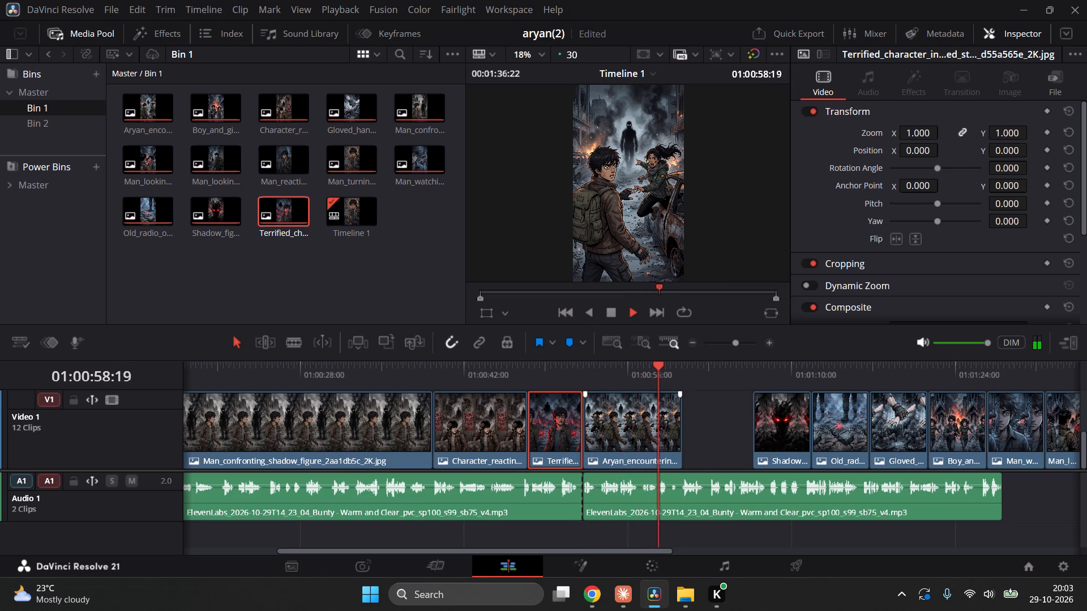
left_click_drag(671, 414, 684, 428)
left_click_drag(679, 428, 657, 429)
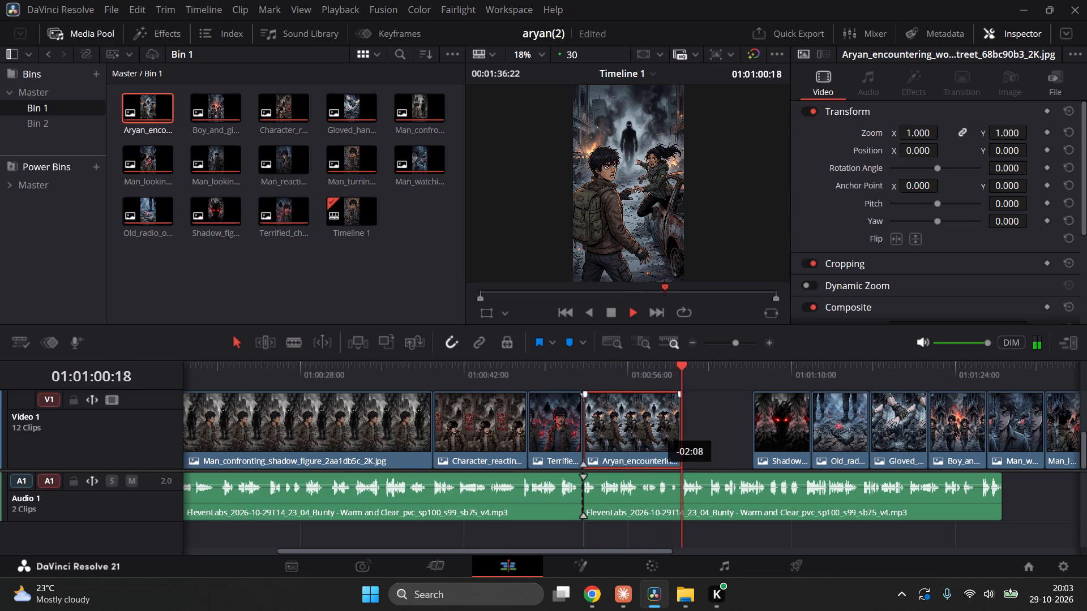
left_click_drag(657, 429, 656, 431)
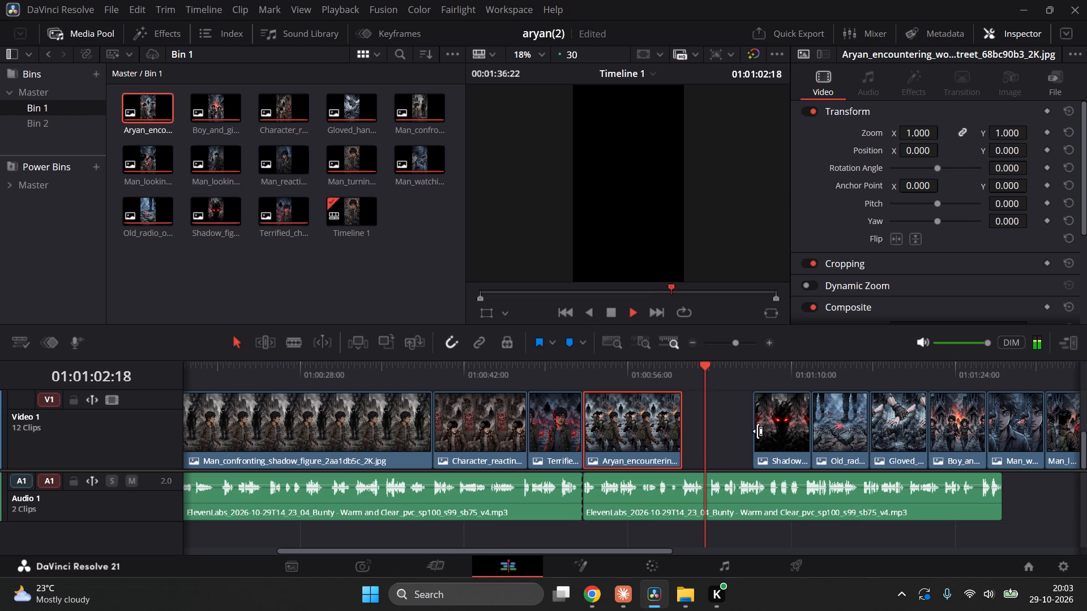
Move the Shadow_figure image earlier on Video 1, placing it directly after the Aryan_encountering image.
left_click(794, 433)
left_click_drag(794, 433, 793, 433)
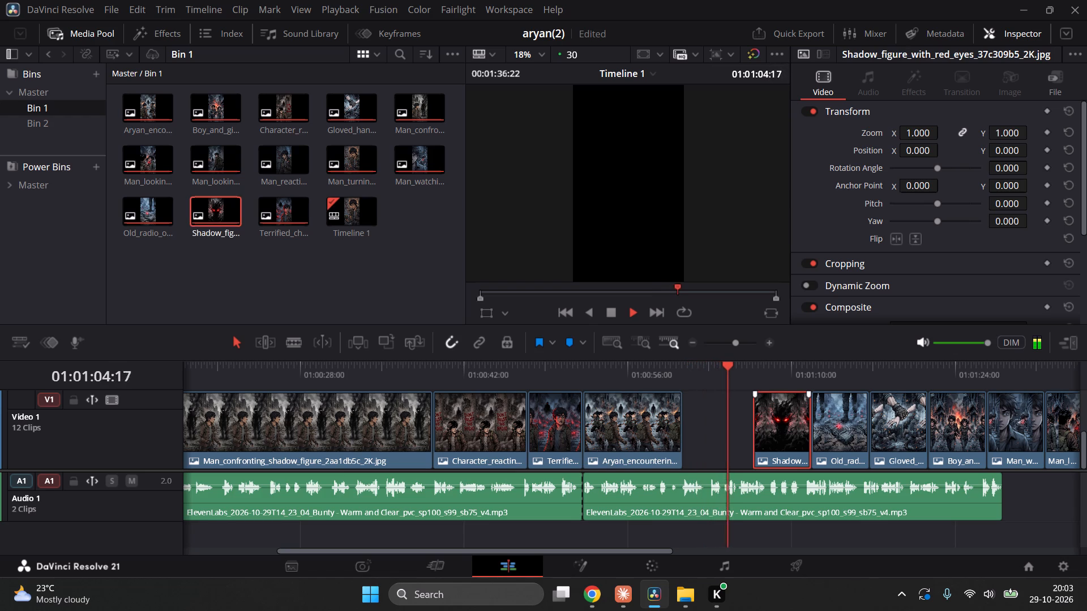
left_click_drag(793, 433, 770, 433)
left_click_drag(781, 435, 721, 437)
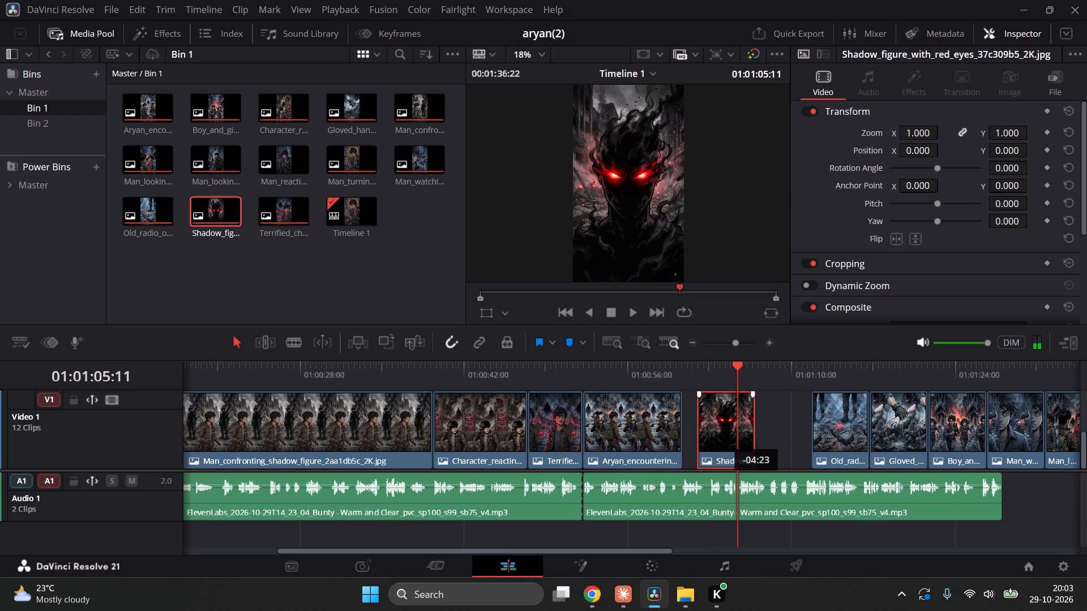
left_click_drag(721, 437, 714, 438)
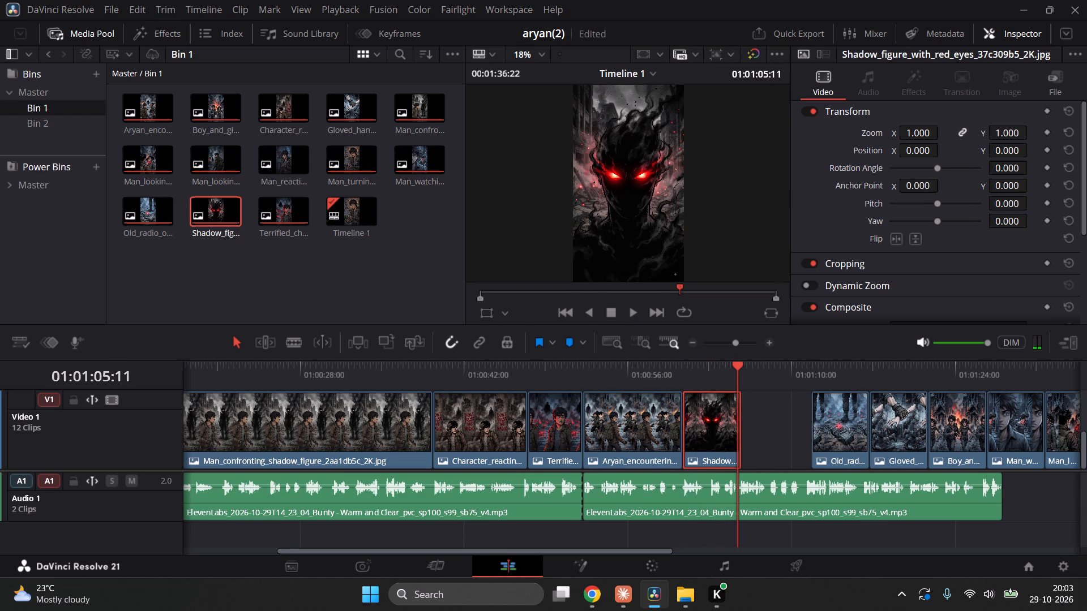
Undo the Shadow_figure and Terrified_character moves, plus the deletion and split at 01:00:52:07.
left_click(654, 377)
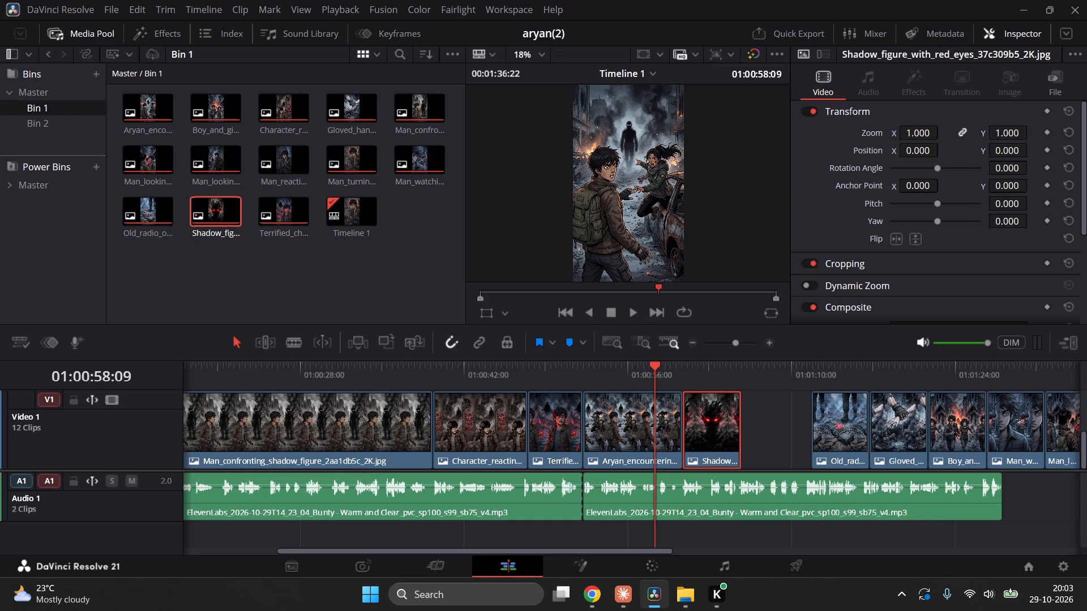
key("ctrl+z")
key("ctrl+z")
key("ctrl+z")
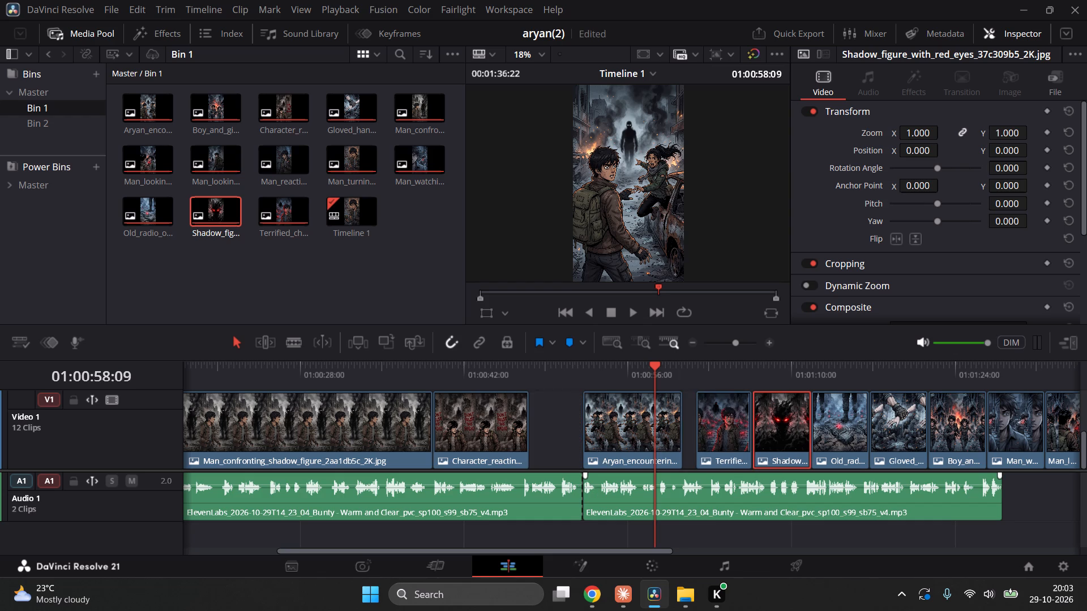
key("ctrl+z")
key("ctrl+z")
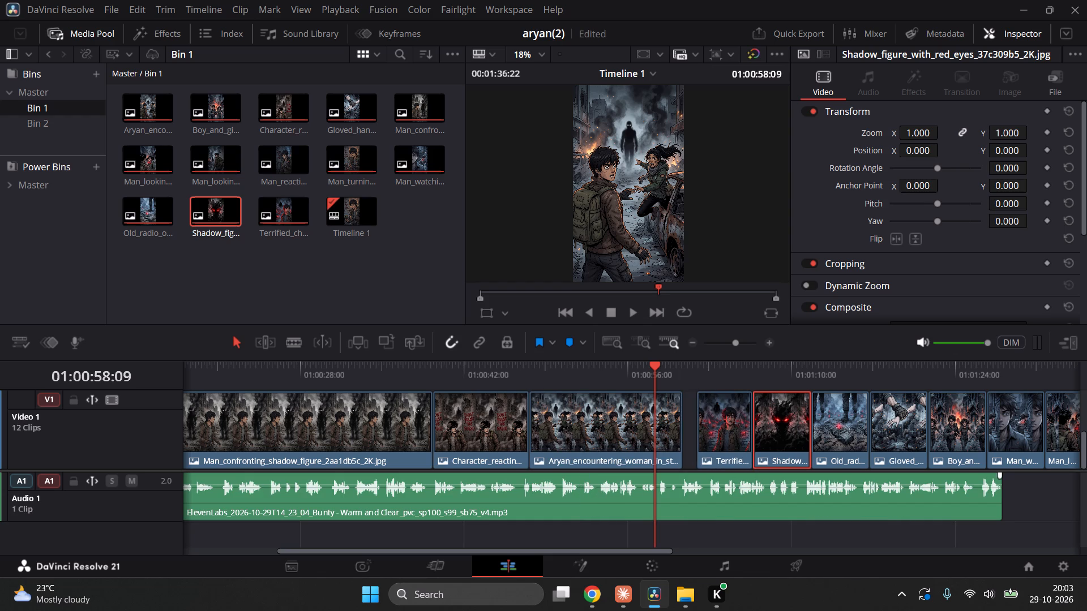
Find the voiceover cue within the Aryan_encountering image and split that image on Video 1 at 01:00:50:10.
key("space")
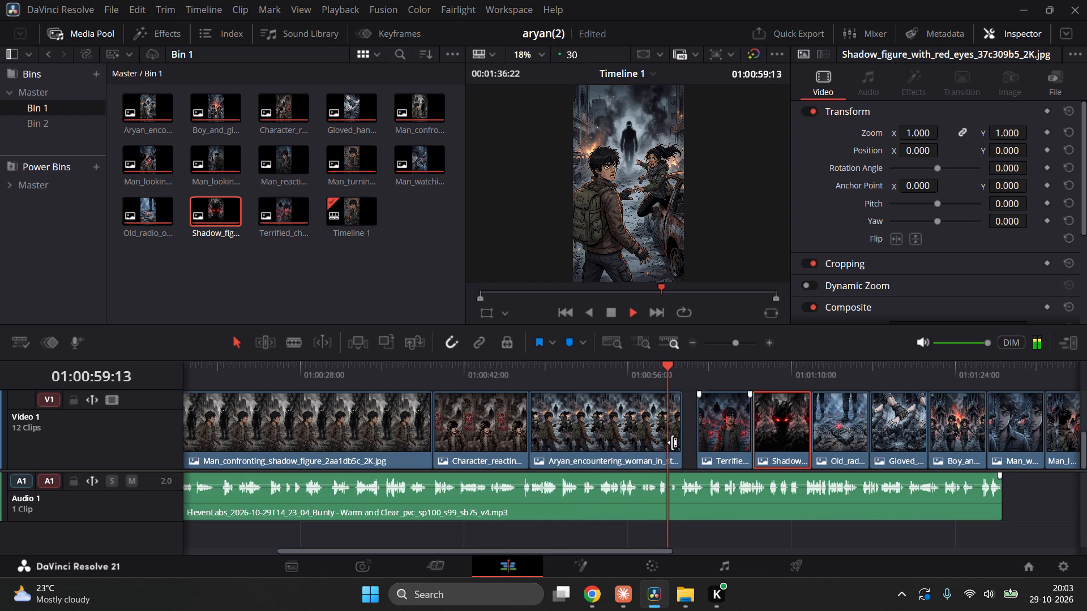
key("space")
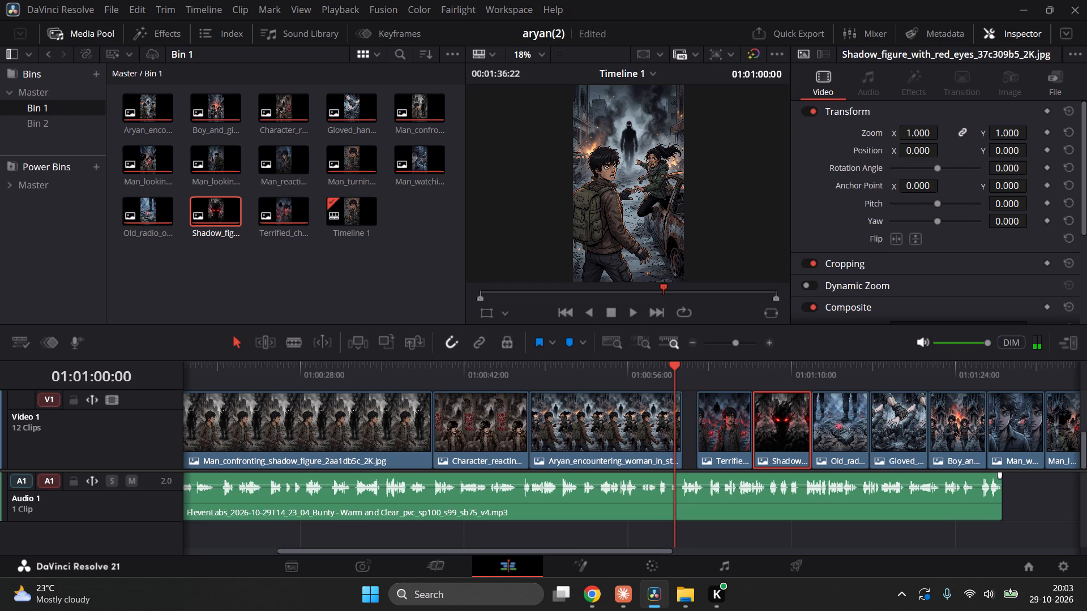
left_click(567, 378)
left_click(559, 379)
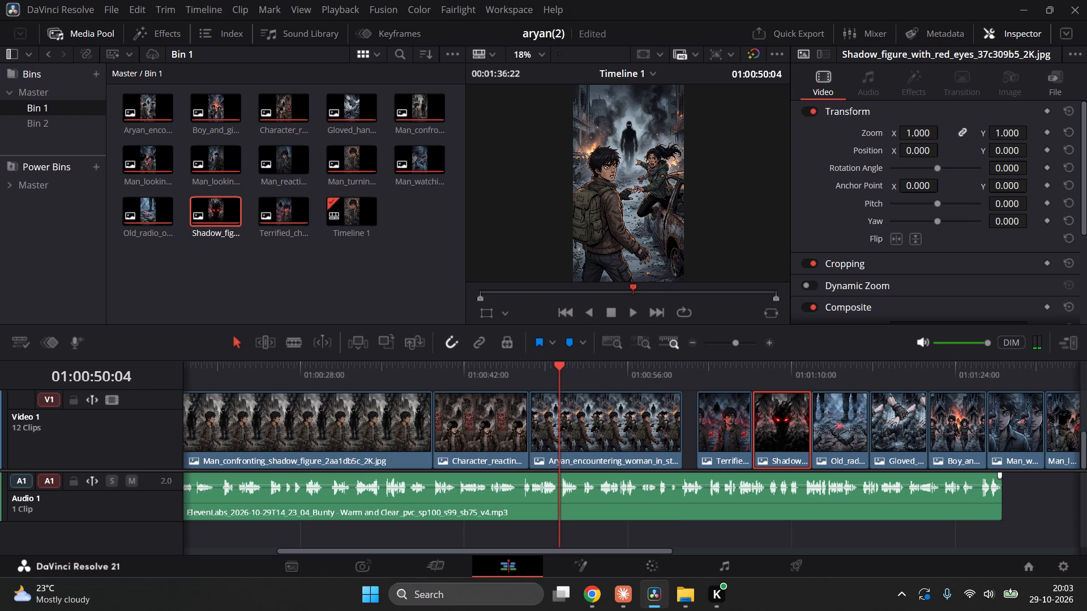
key("space")
key("space")
left_click(559, 379)
key("space")
key("space")
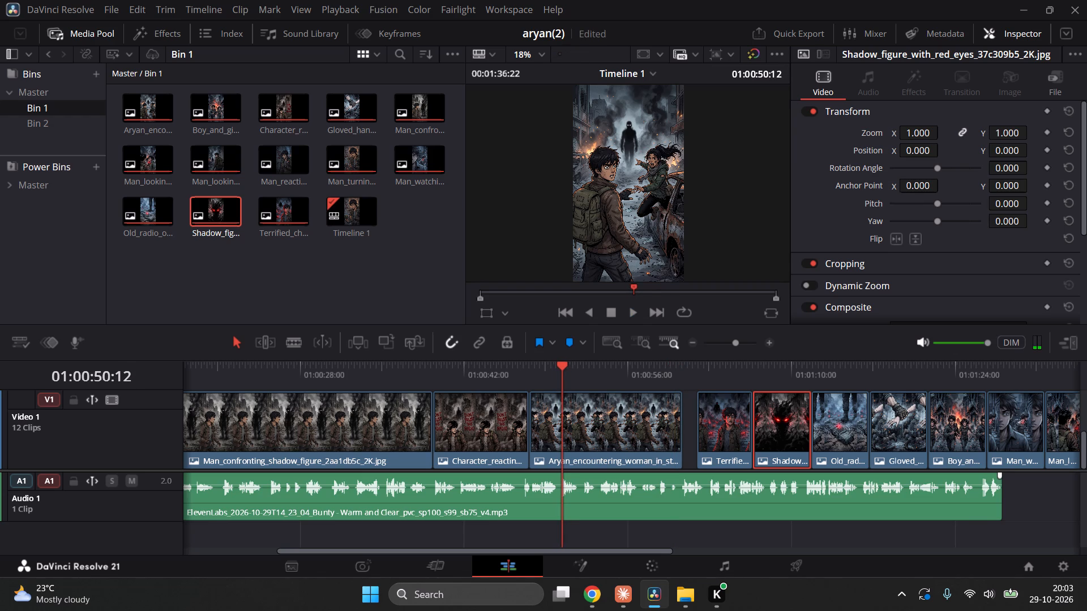
left_click(558, 380)
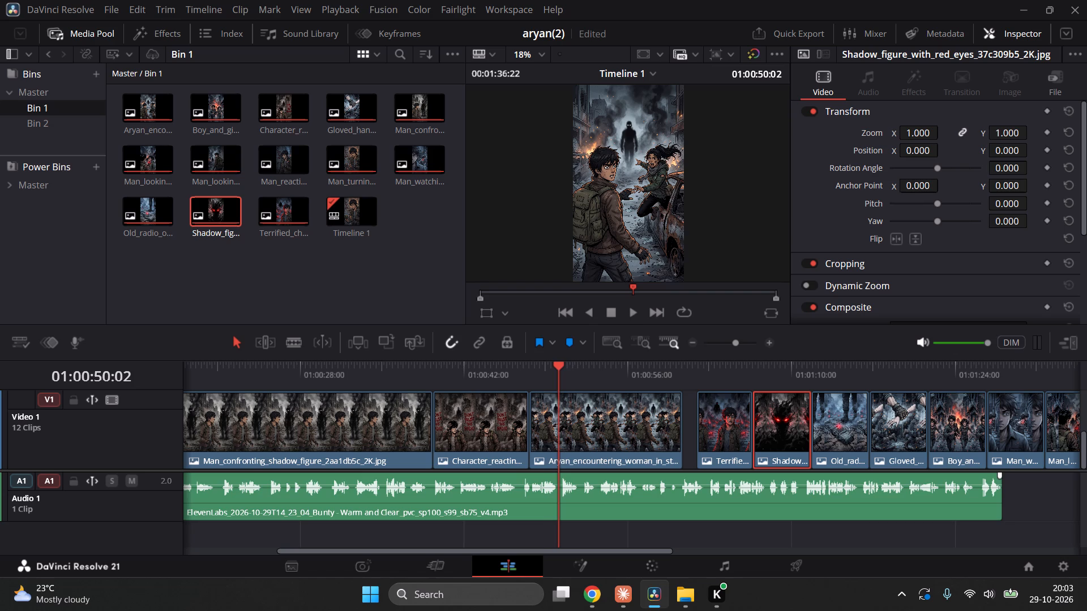
key("space")
key("space")
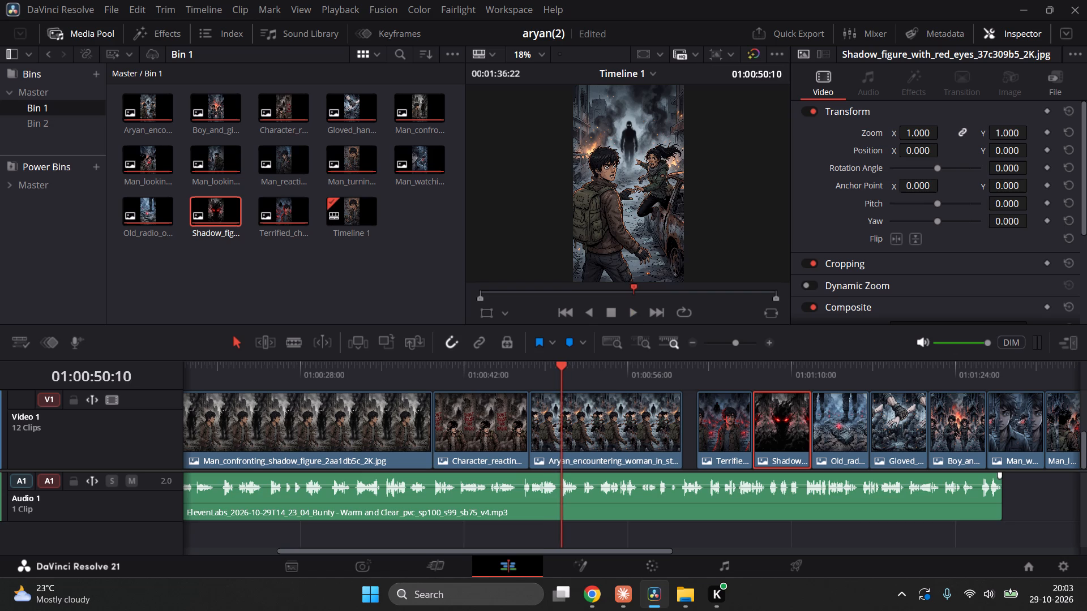
key("ctrl+b")
key("ctrl+z")
left_click(288, 340)
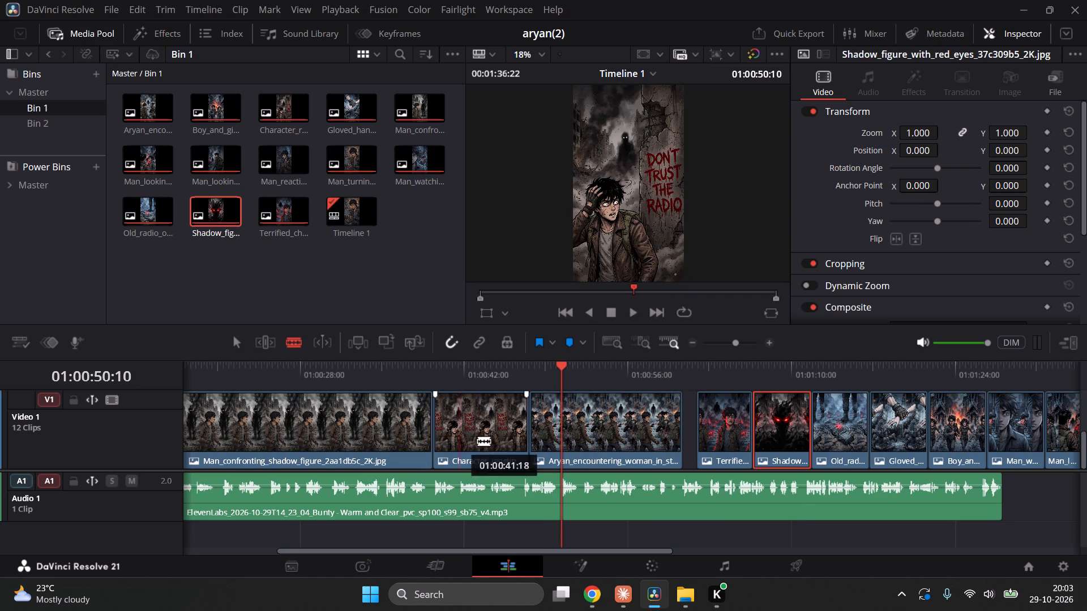
left_click(559, 428)
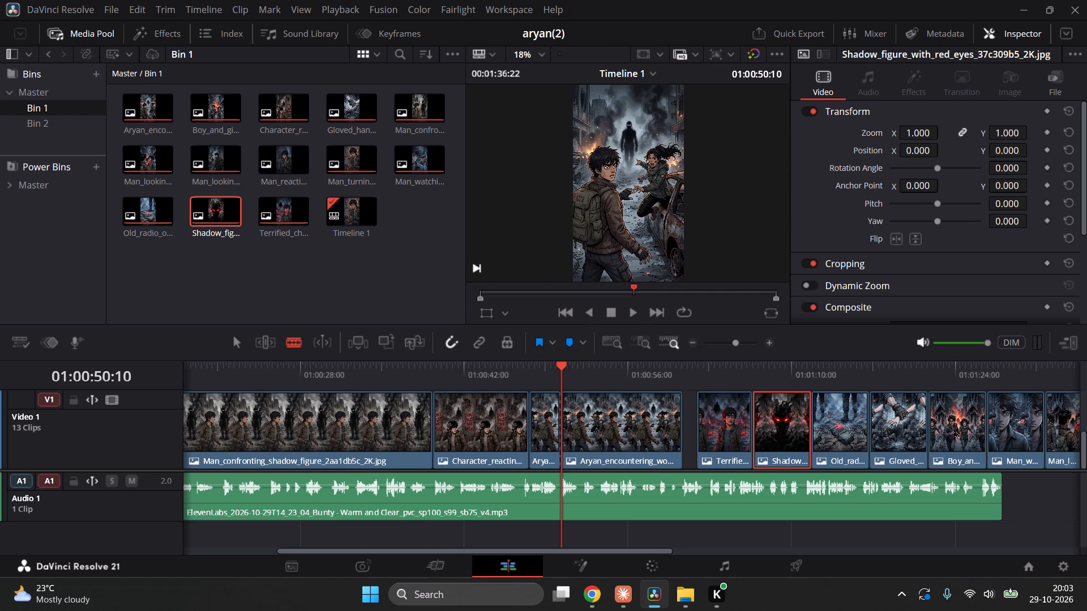
left_click(233, 344)
left_click(236, 344)
Delete the short Aryan_encountering piece before the cut at 01:00:50:10, leaving a gap.
left_click(546, 436)
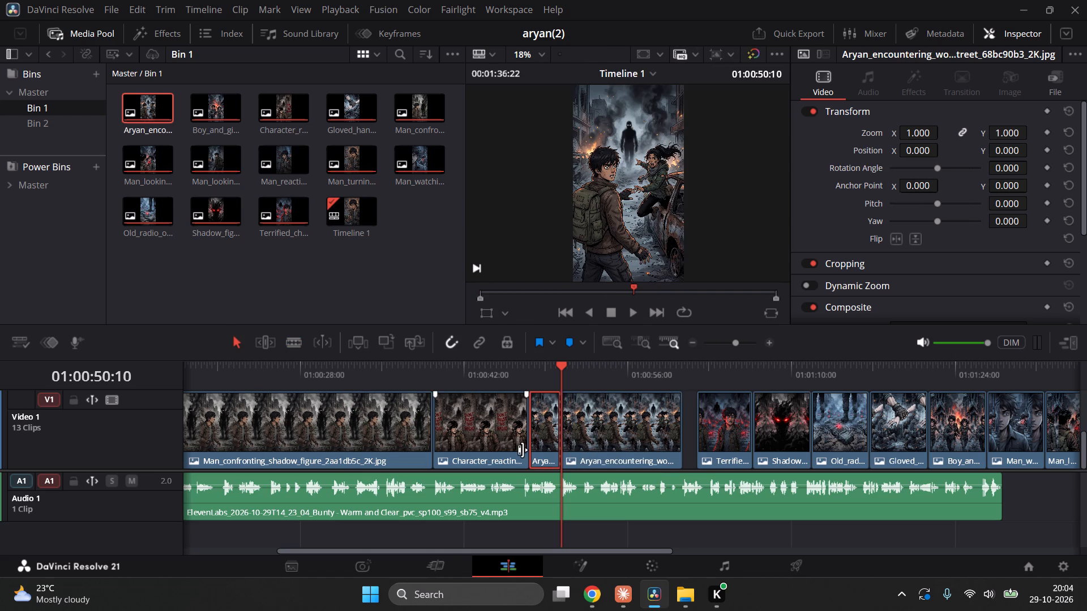
key("BackSpace")
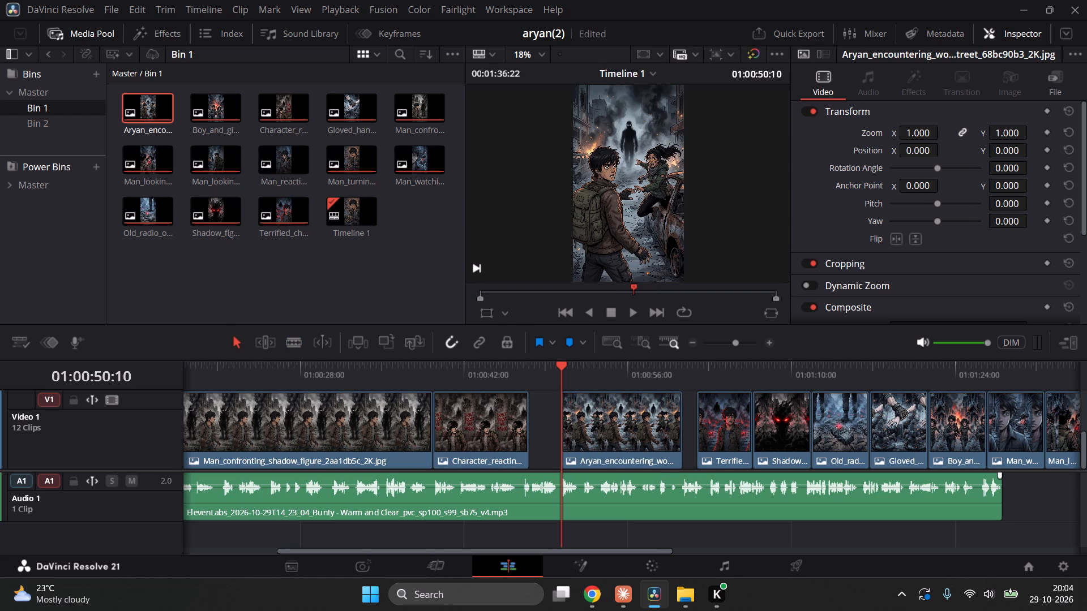
Trim the end of the Terrified_character image on Video 1 to a duration of about 00:00:02:20.
left_click(717, 429)
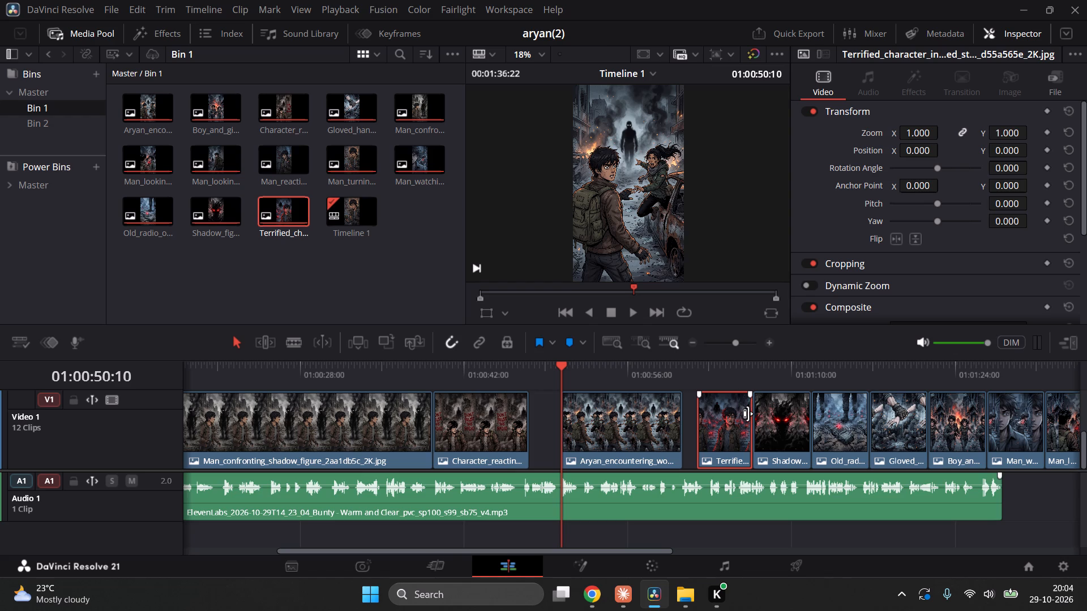
left_click_drag(750, 414, 725, 420)
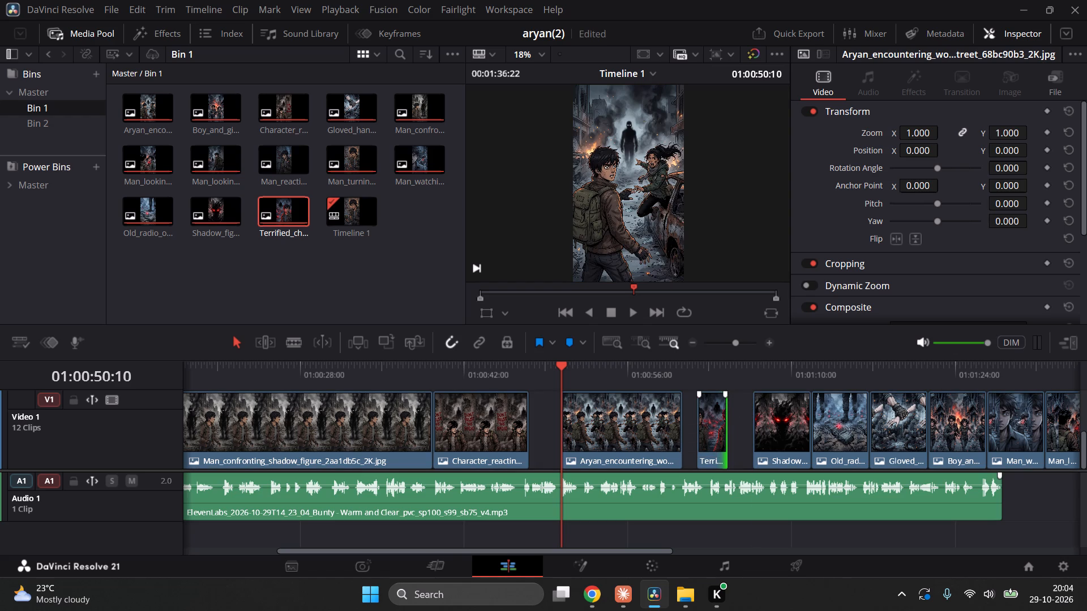
Move the shortened Terrified_character image into the gap between the Character_reacting and Aryan_encountering images.
left_click(713, 437)
left_click_drag(713, 437, 697, 437)
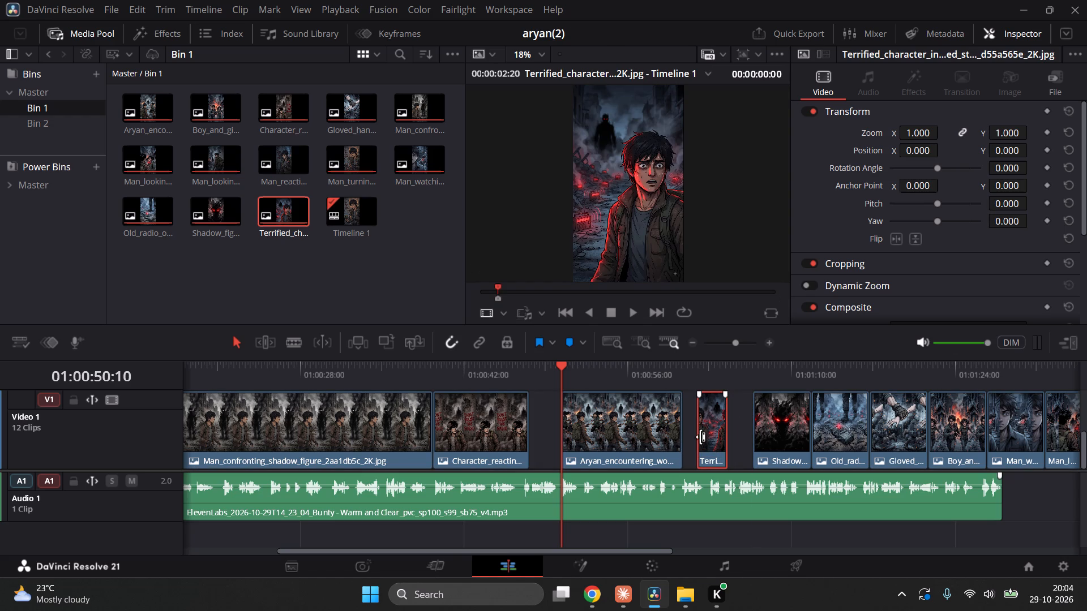
left_click_drag(709, 436, 540, 448)
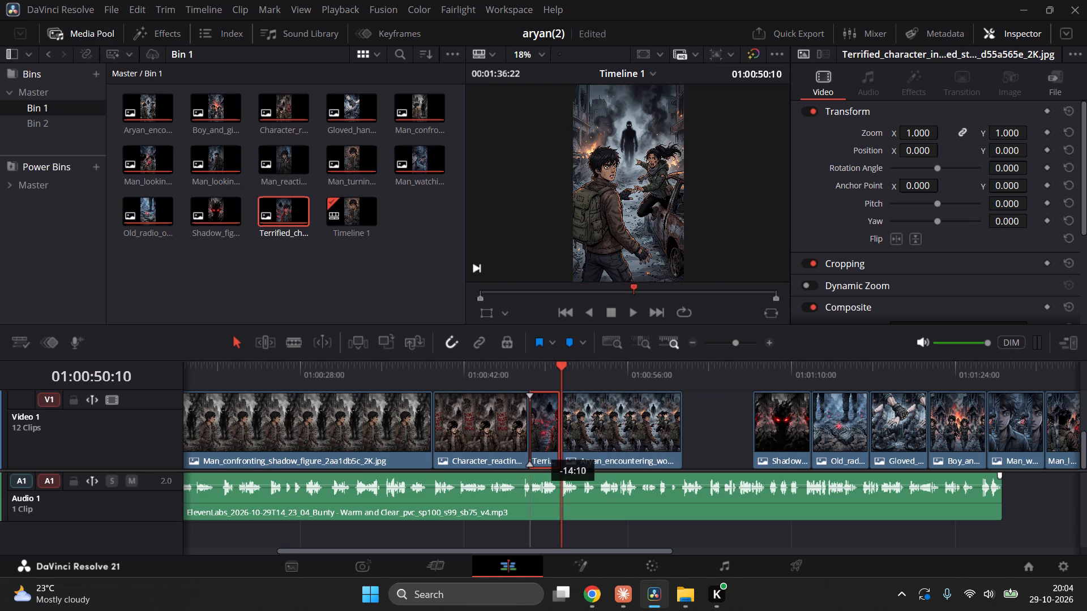
left_click_drag(540, 448, 539, 450)
Play the voiceover from 01:00:44:10, and move the Shadow_figure image directly after the Aryan_encountering image on Video 1.
left_click(491, 384)
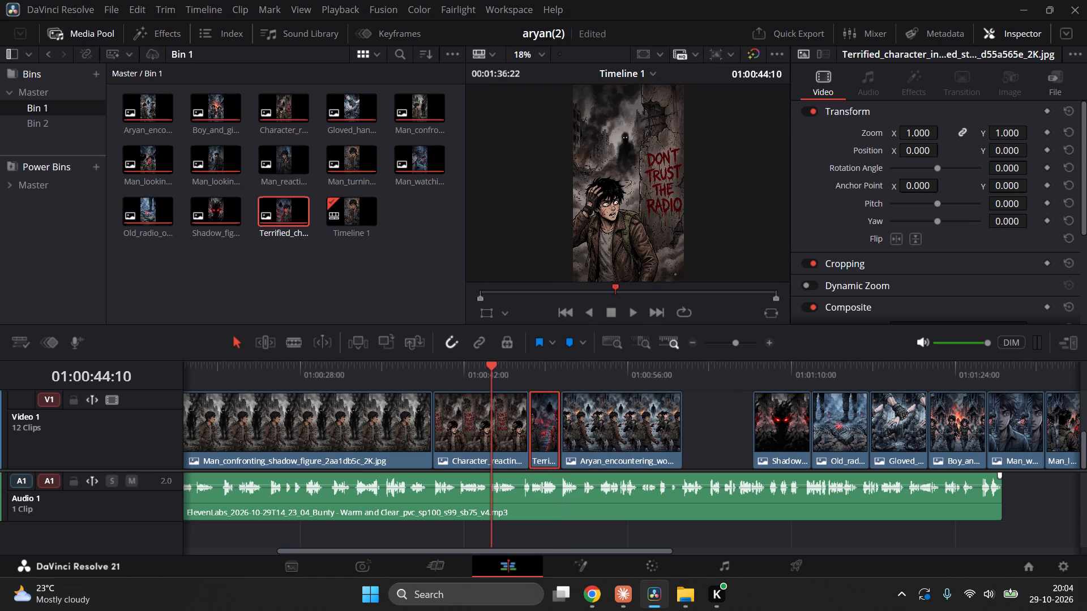
key("space")
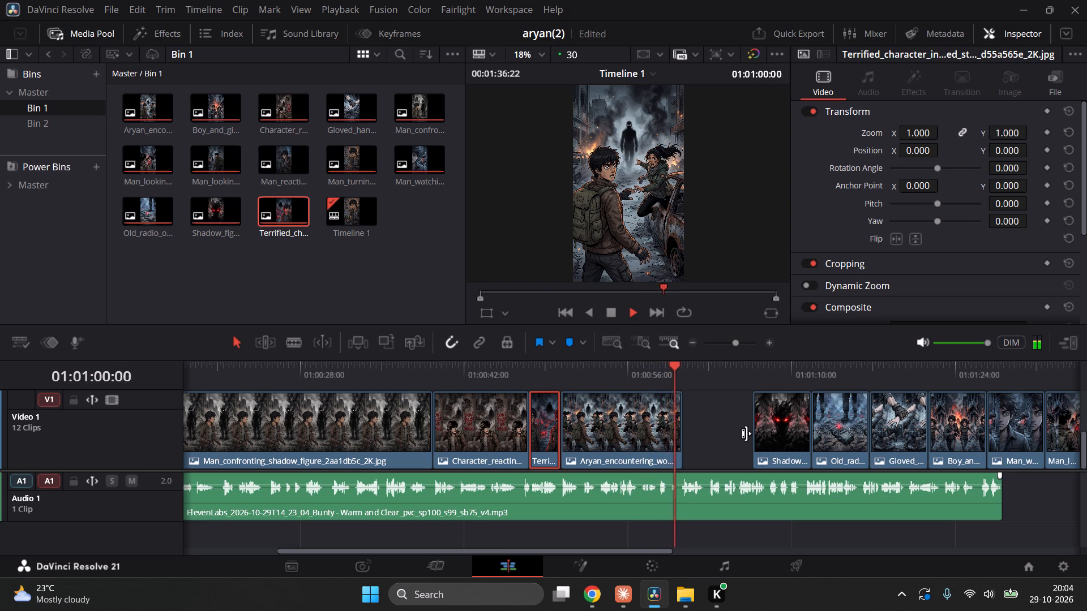
key("space")
left_click_drag(788, 432, 766, 433)
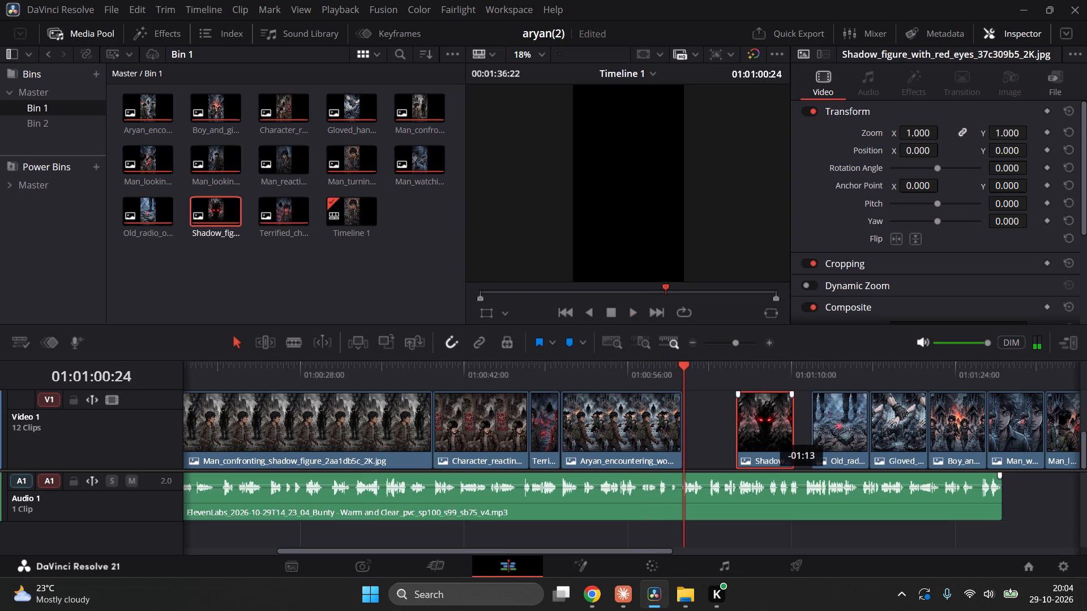
left_click_drag(766, 433, 726, 440)
left_click(628, 373)
left_click(723, 414)
left_click_drag(723, 414, 704, 419)
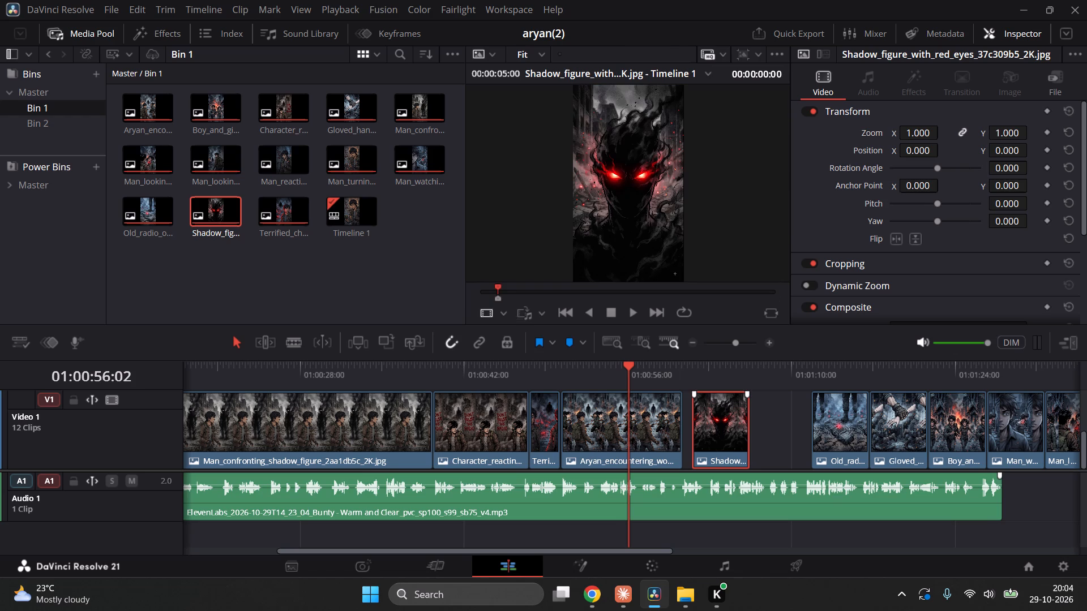
left_click_drag(717, 424, 707, 427)
Listen for the voiceover cue and trim the end of the Shadow_figure image to about 01:01:04:23.
key("space")
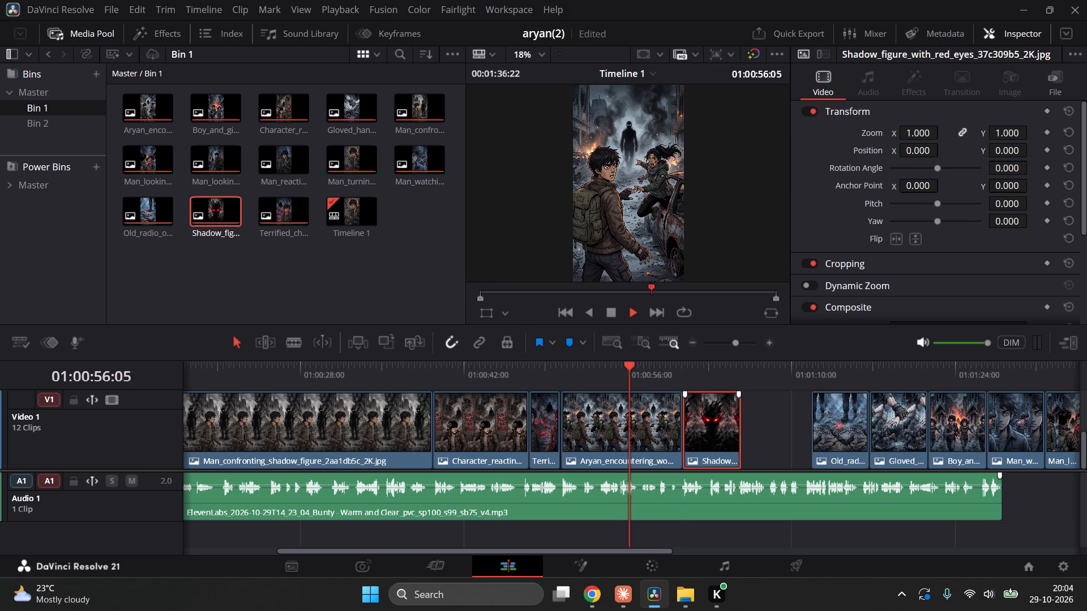
left_click(672, 372)
key("space")
key("space")
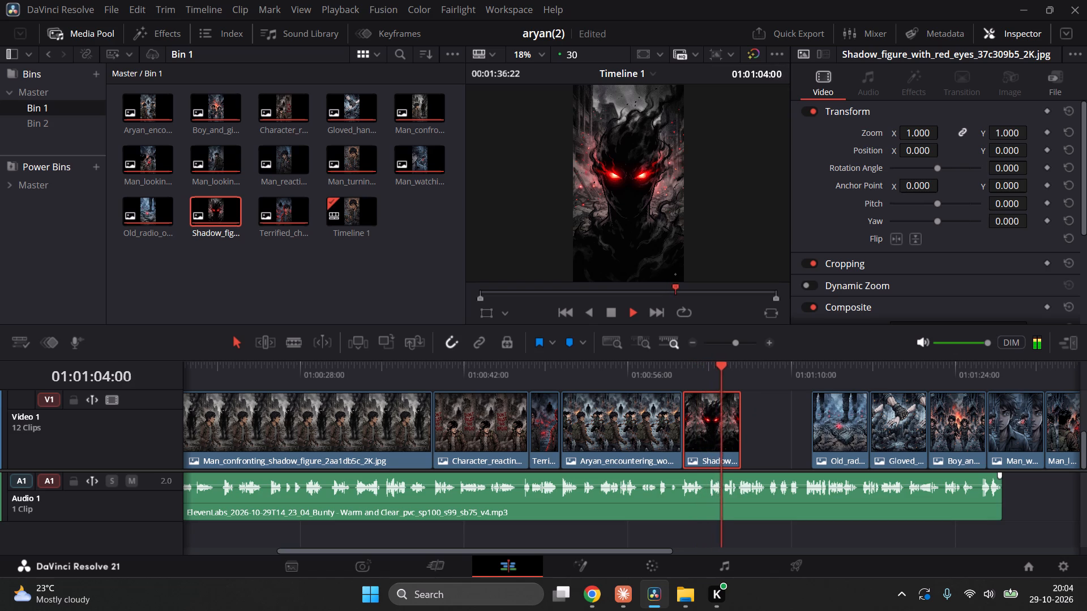
key("space")
key("space")
key("space")
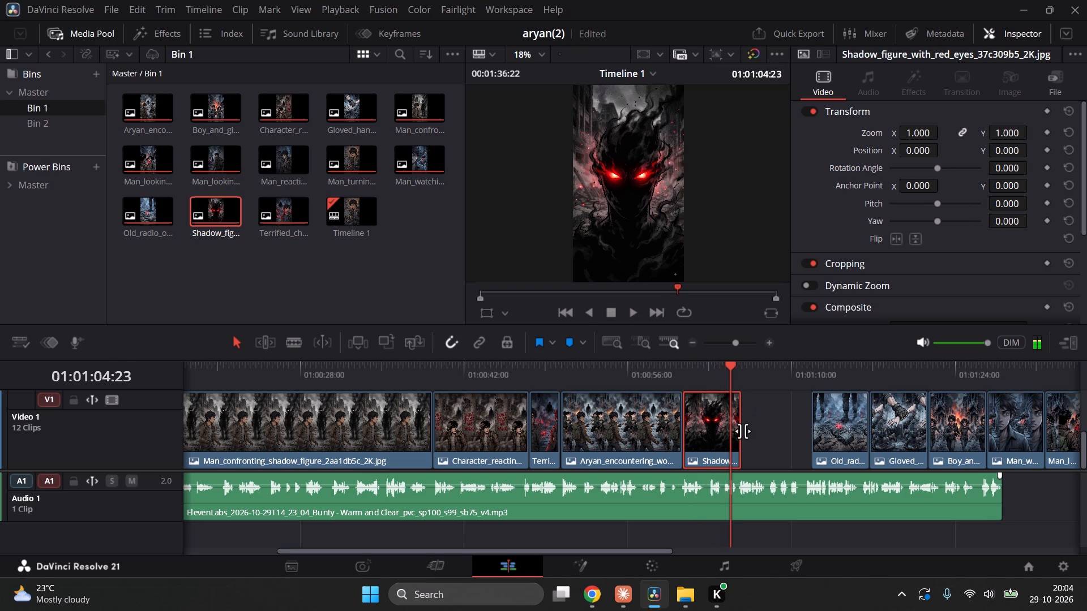
left_click_drag(743, 431, 737, 434)
Replay the voiceover over the Shadow_figure image and move the Old_radio image directly after it on Video 1.
left_click(697, 385)
key("space")
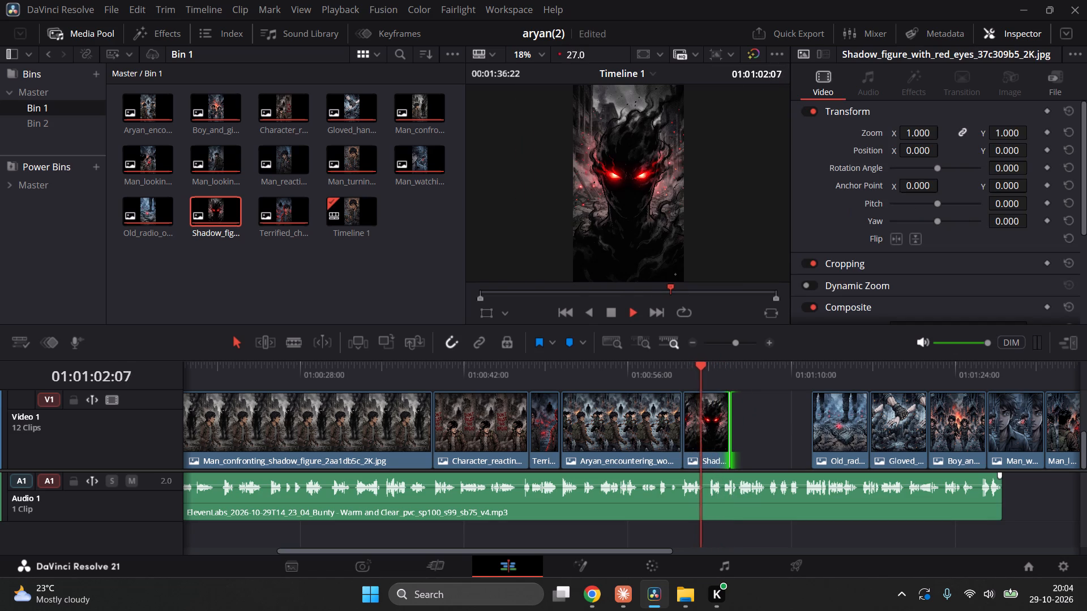
left_click(832, 429)
left_click_drag(832, 429, 804, 432)
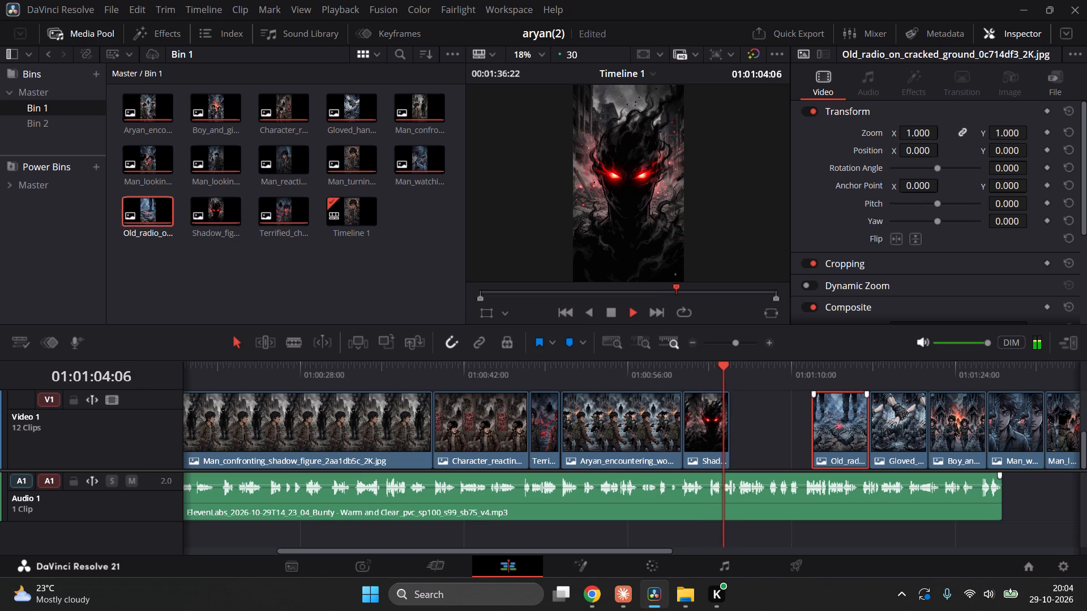
left_click_drag(804, 432, 759, 436)
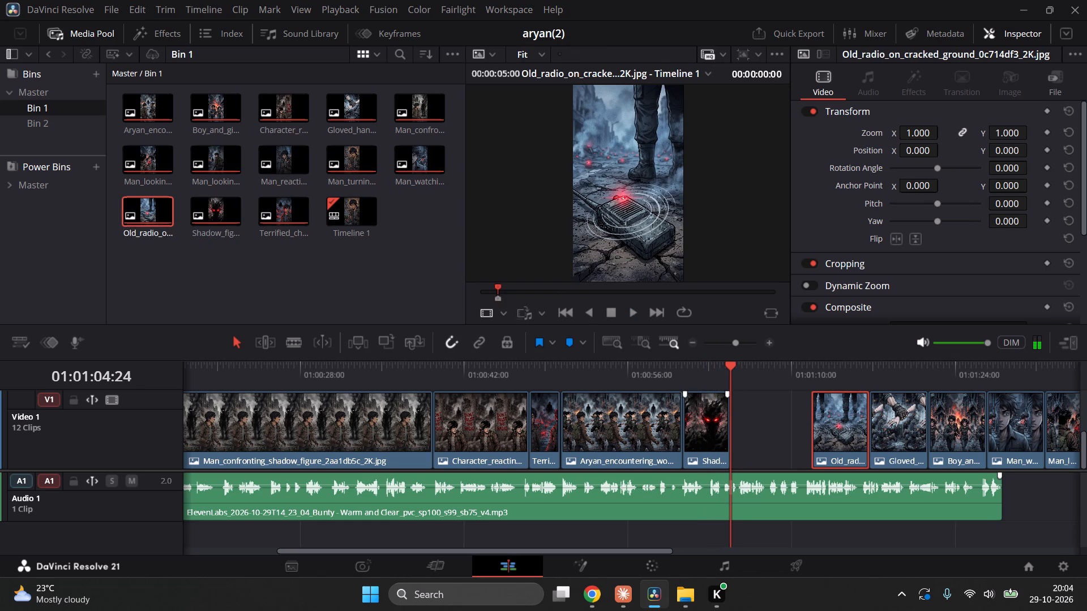
left_click(697, 367)
left_click(827, 434)
left_click_drag(826, 435, 810, 435)
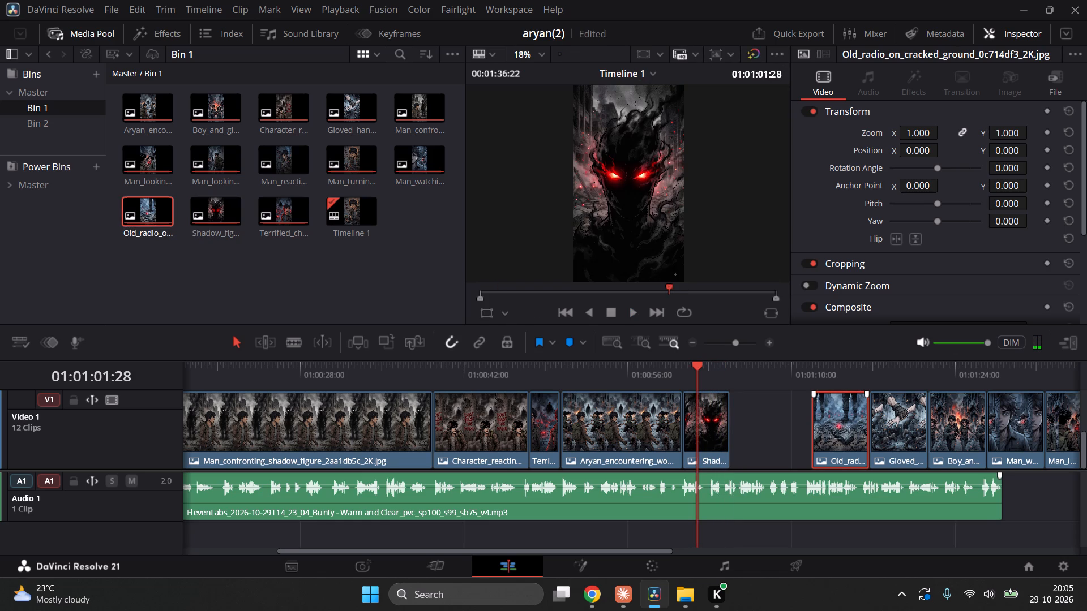
left_click_drag(810, 435, 760, 435)
left_click_drag(838, 431, 816, 431)
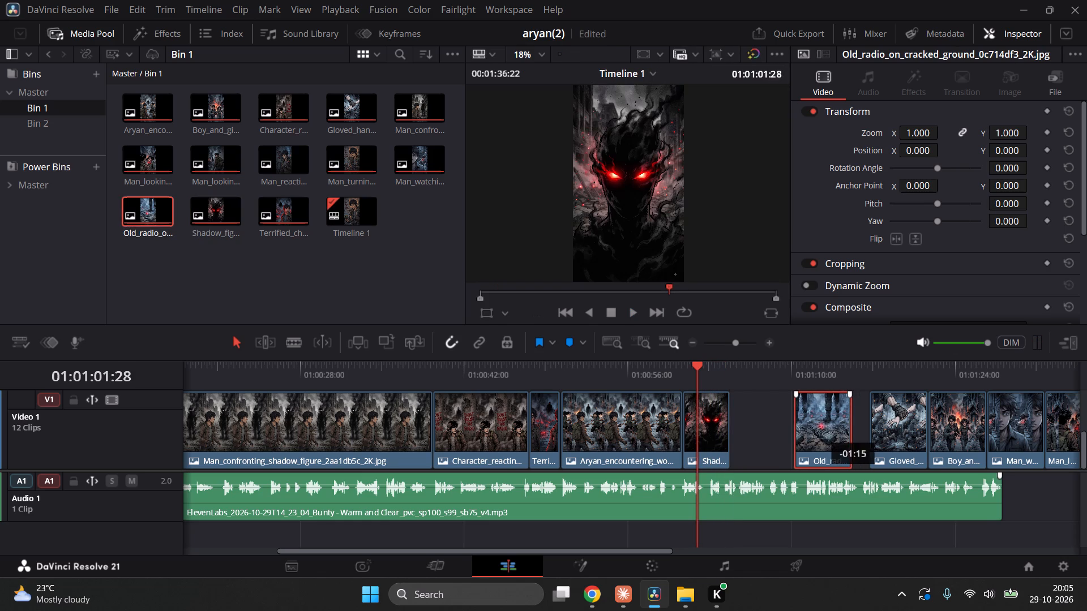
left_click_drag(816, 431, 757, 439)
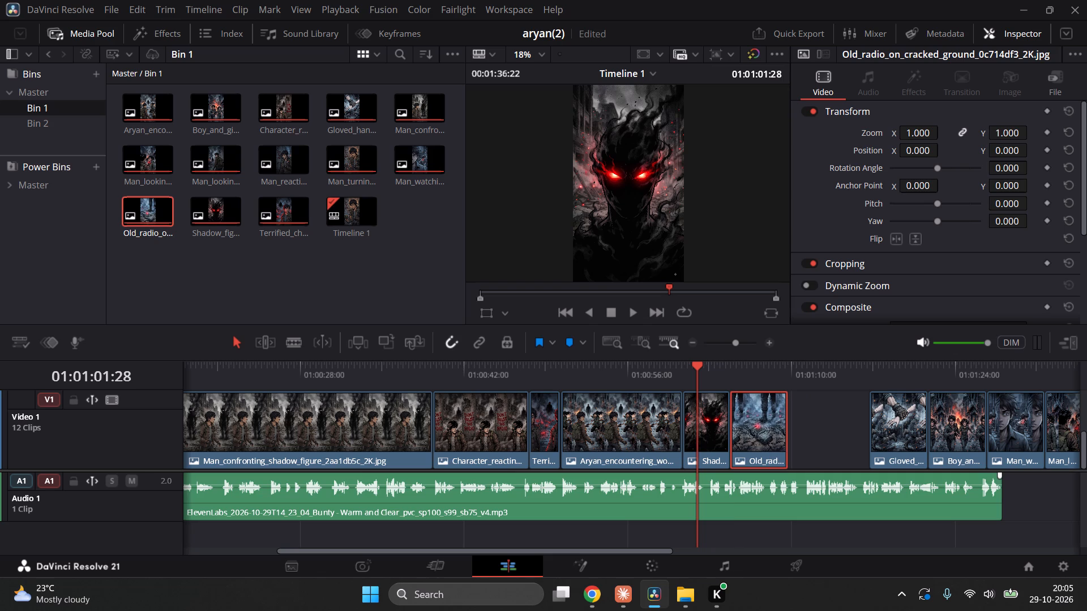
Play the voiceover over the Old_radio image and extend the image's end to a duration of about 7 seconds.
left_click(720, 376)
key("space")
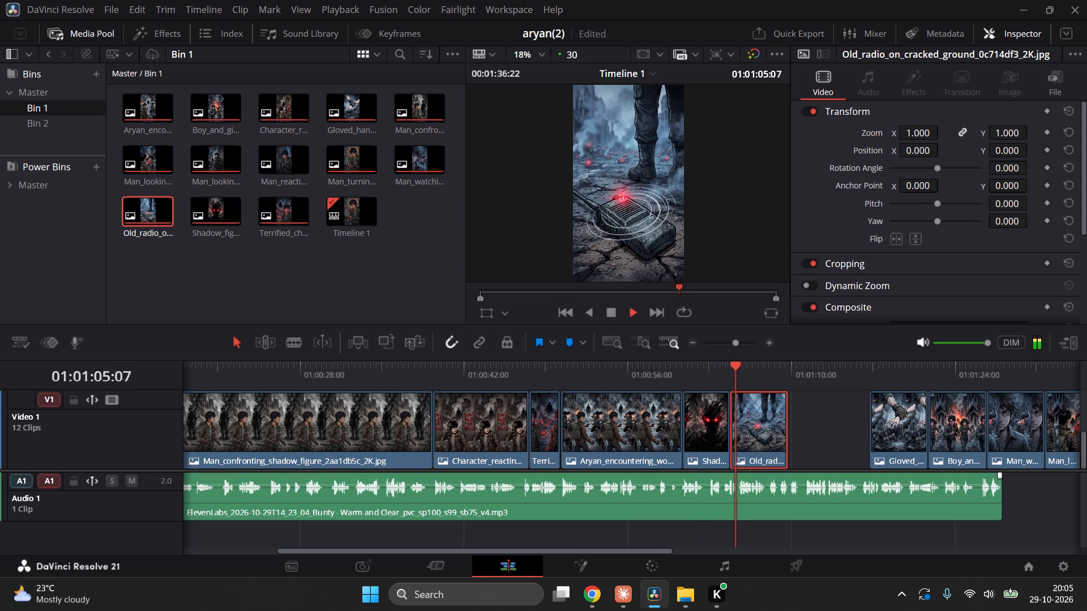
left_click_drag(790, 417, 801, 418)
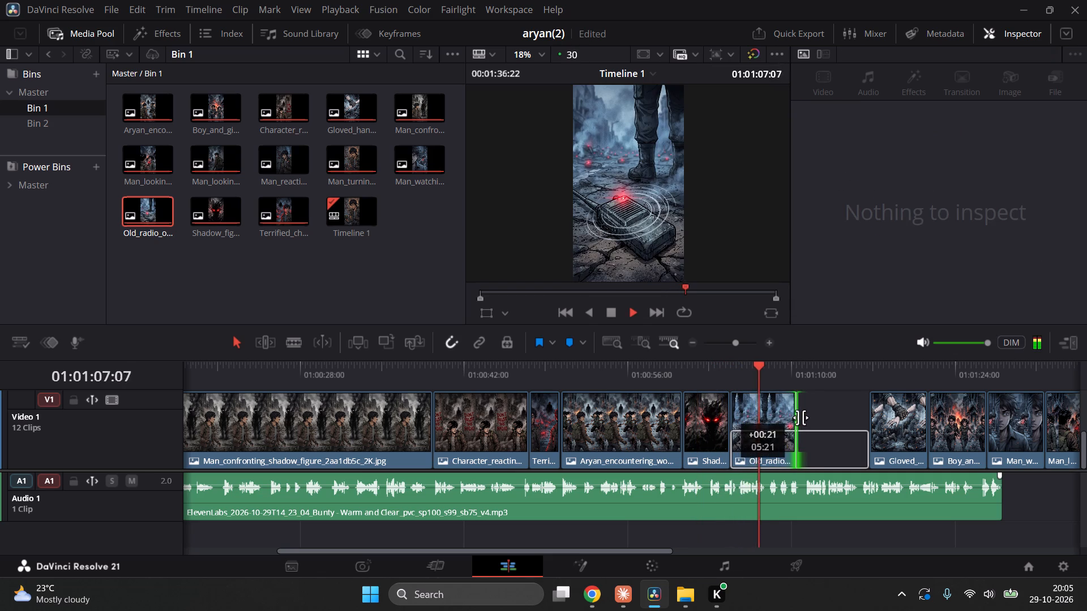
left_click_drag(801, 418, 815, 419)
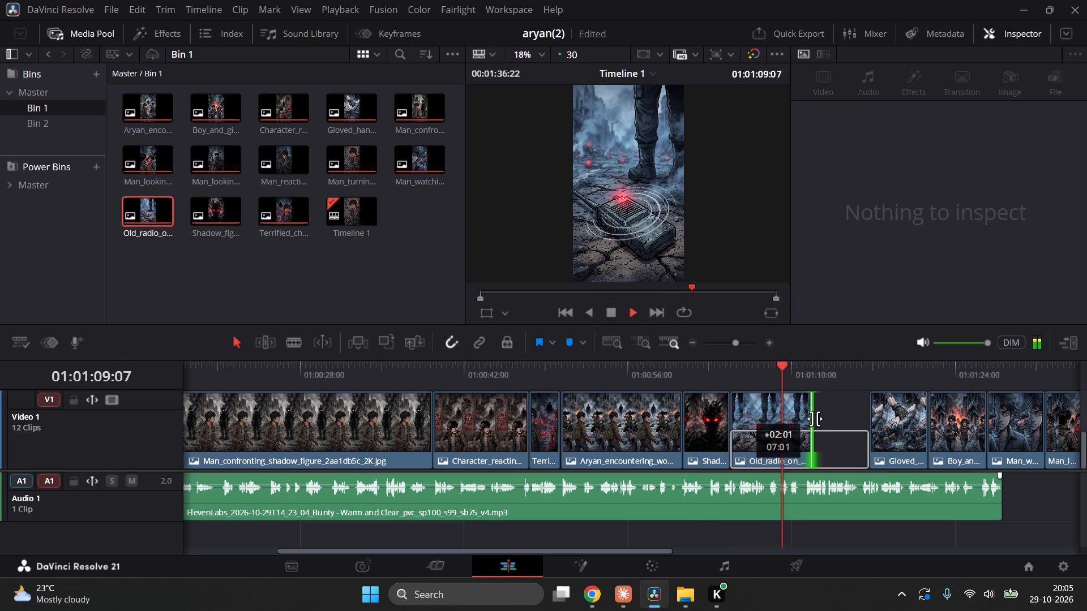
left_click_drag(815, 419, 812, 421)
Move the Gloved_hand image earlier on Video 1, placing it directly after the Old_radio image.
left_click(856, 429)
key("space")
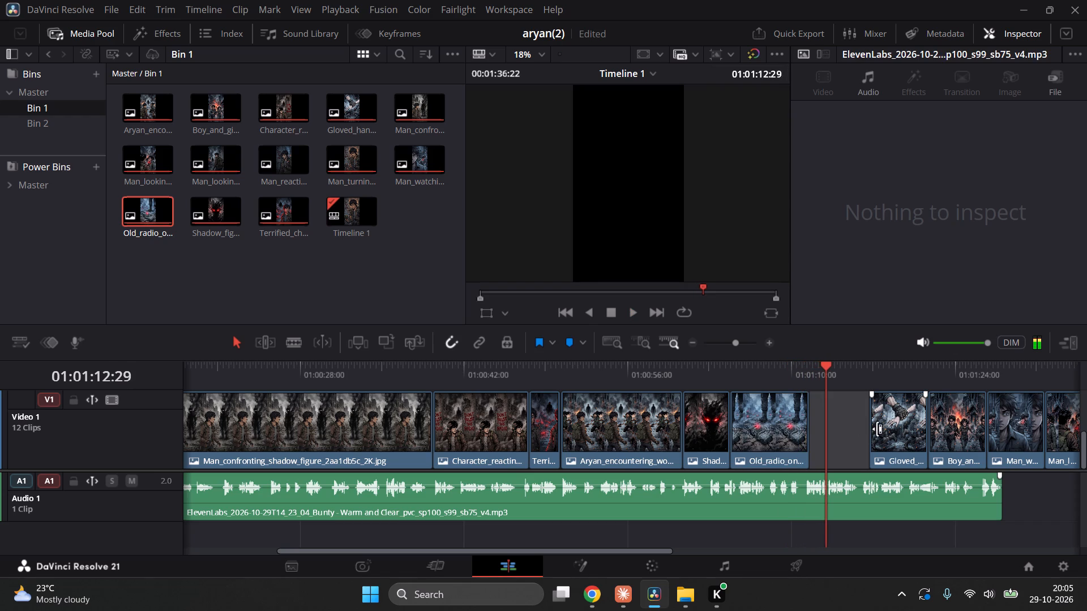
left_click_drag(891, 432, 832, 440)
Play the voiceover over the Gloved_hand image and trim the image's end to a duration of about 02:07.
left_click(785, 386)
key("space")
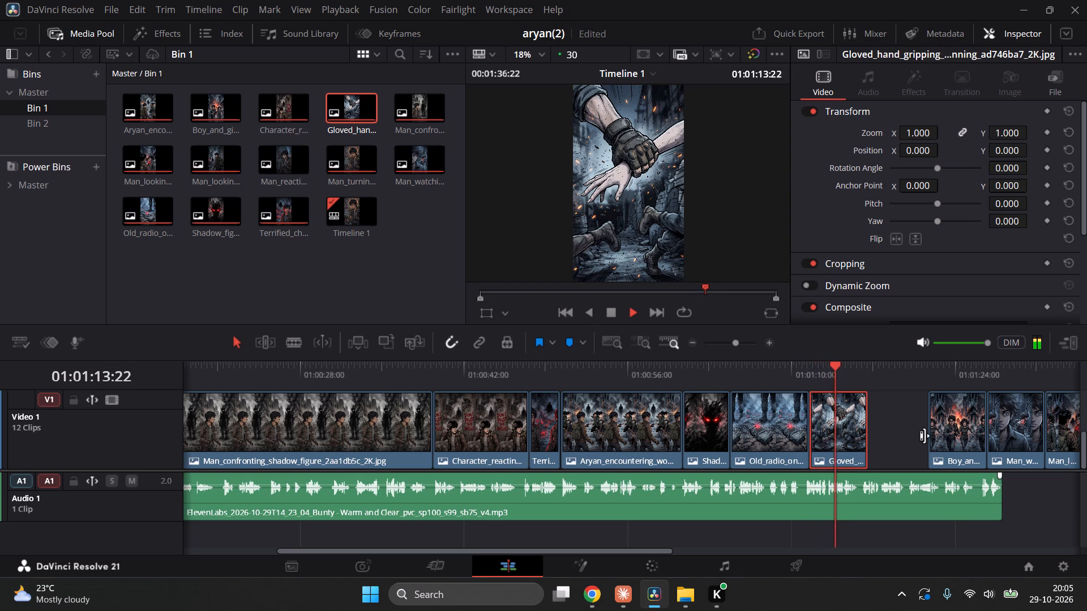
key("space")
key("space")
left_click(953, 441)
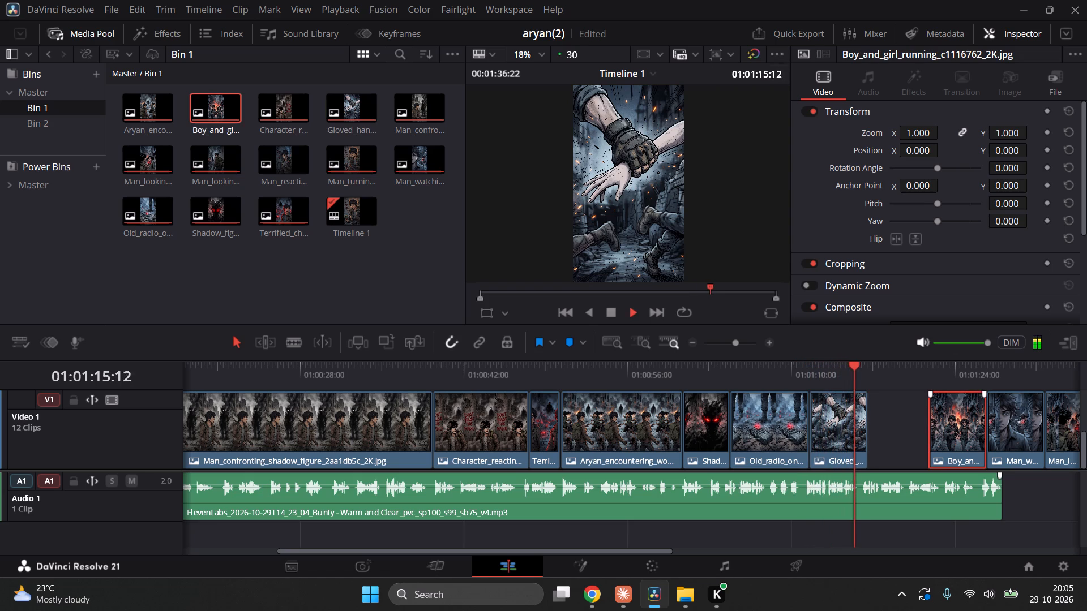
left_click_drag(953, 441, 904, 445)
key("space")
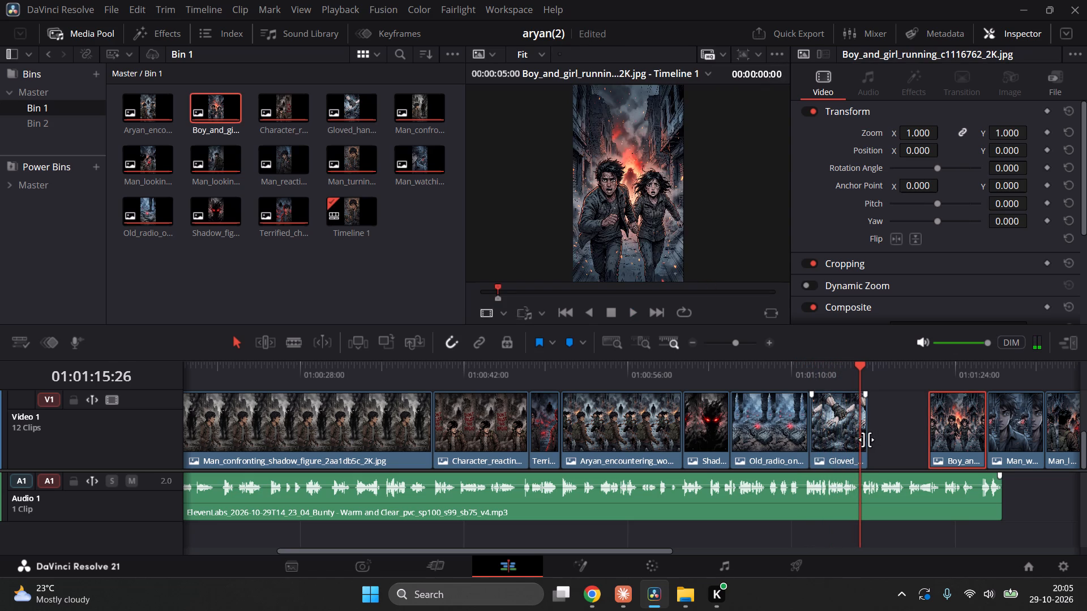
left_click_drag(866, 438, 834, 446)
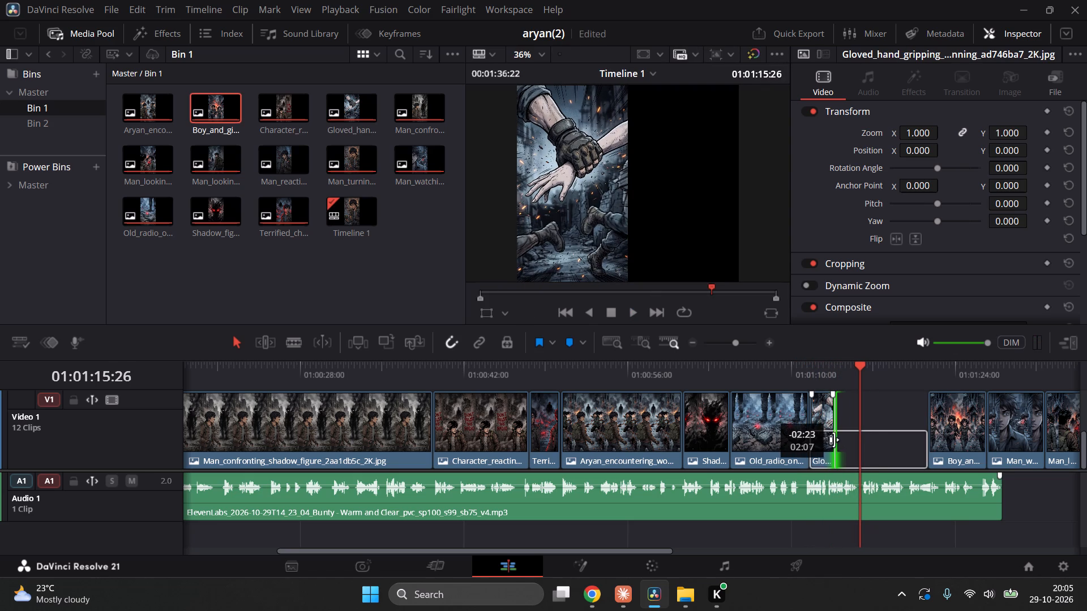
Replay the voiceover over the trimmed Gloved_hand image and move the Boy_and_girl_running image directly after it on Video 1.
left_click(811, 369)
key("space")
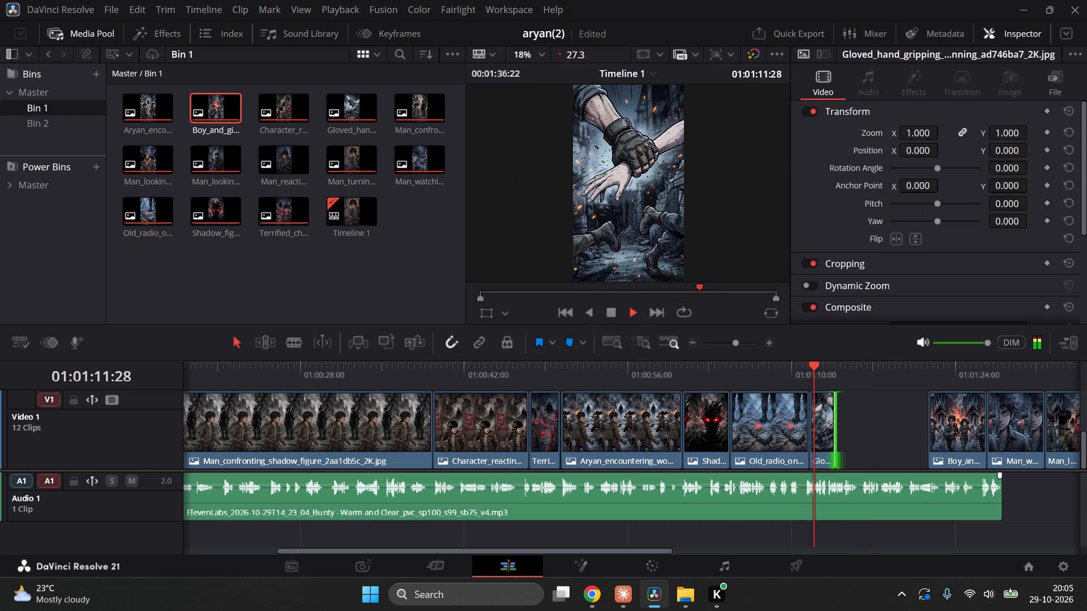
left_click(861, 434)
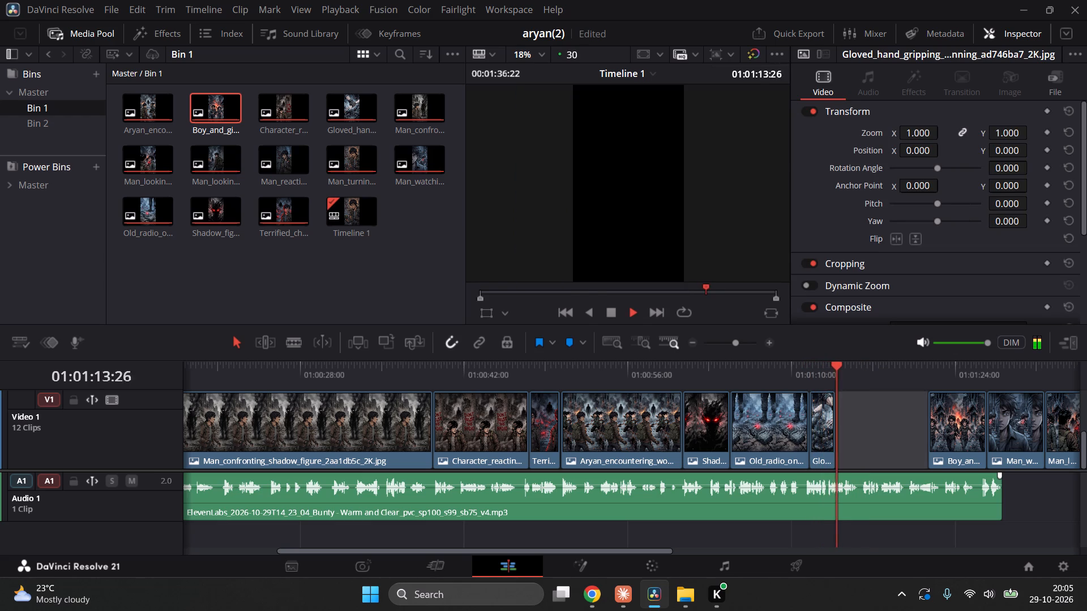
key("space")
left_click(953, 440)
left_click_drag(952, 440, 928, 440)
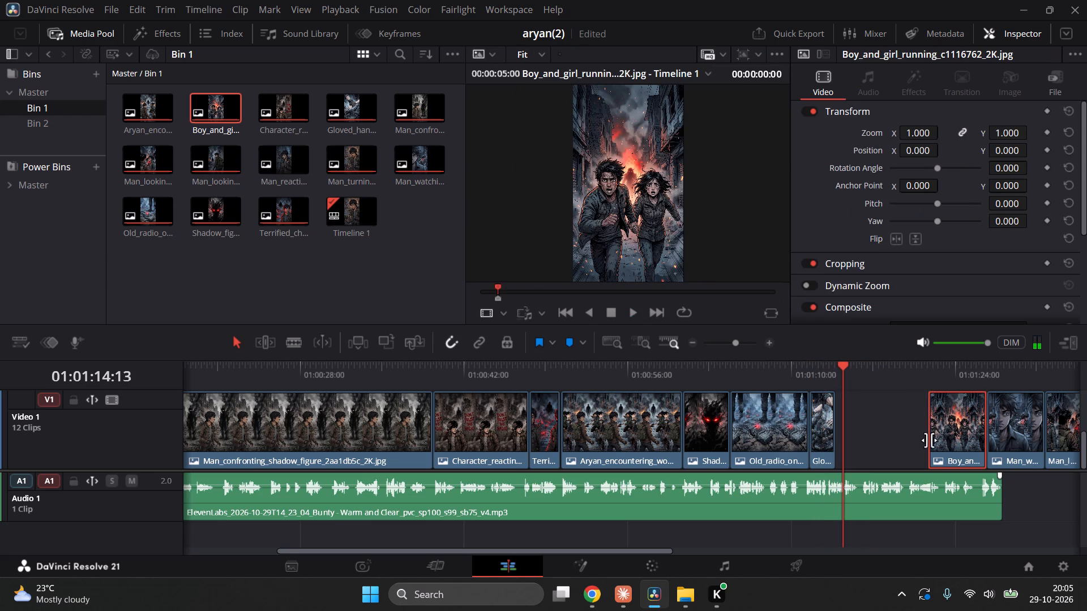
left_click_drag(950, 437, 853, 446)
Play the voiceover over the Boy_and_girl_running image and move the Man_watching_girl image directly after it on Video 1.
key("space")
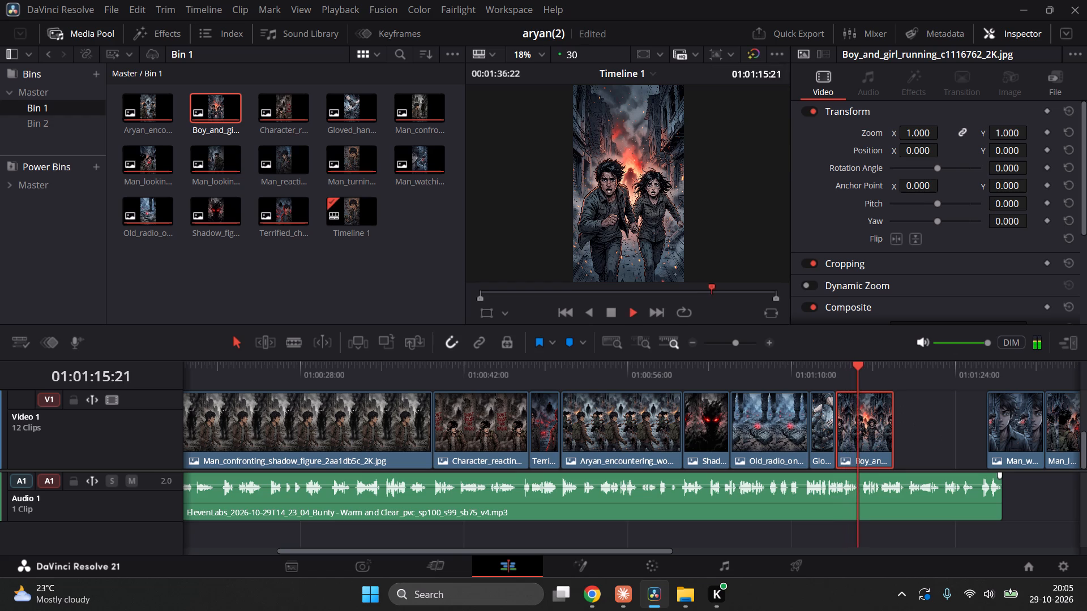
key("space")
left_click(939, 430)
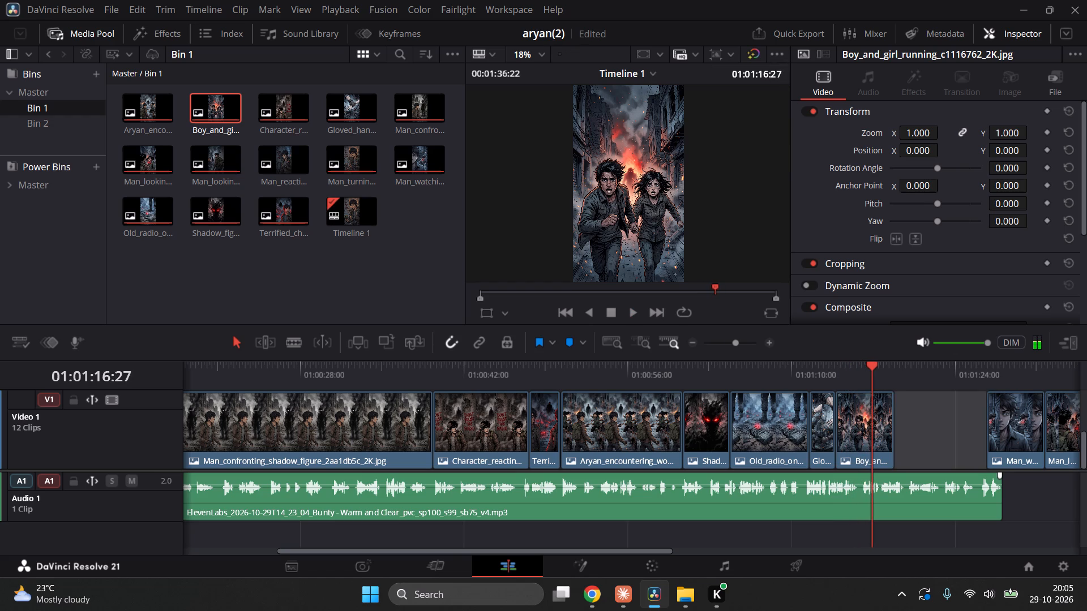
key("space")
key("space")
left_click(1009, 440)
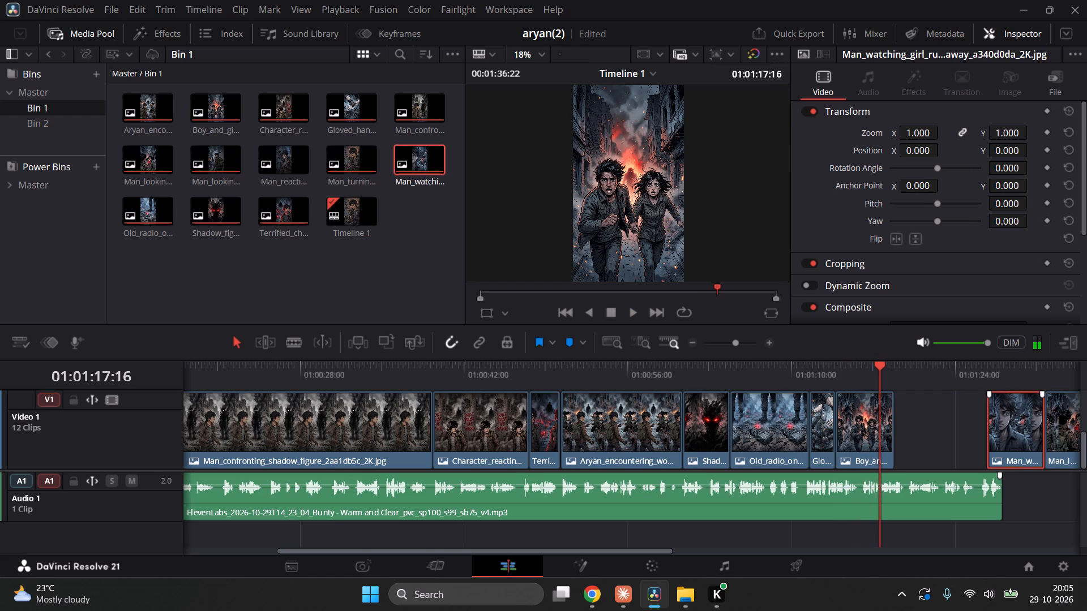
left_click_drag(1007, 432, 954, 439)
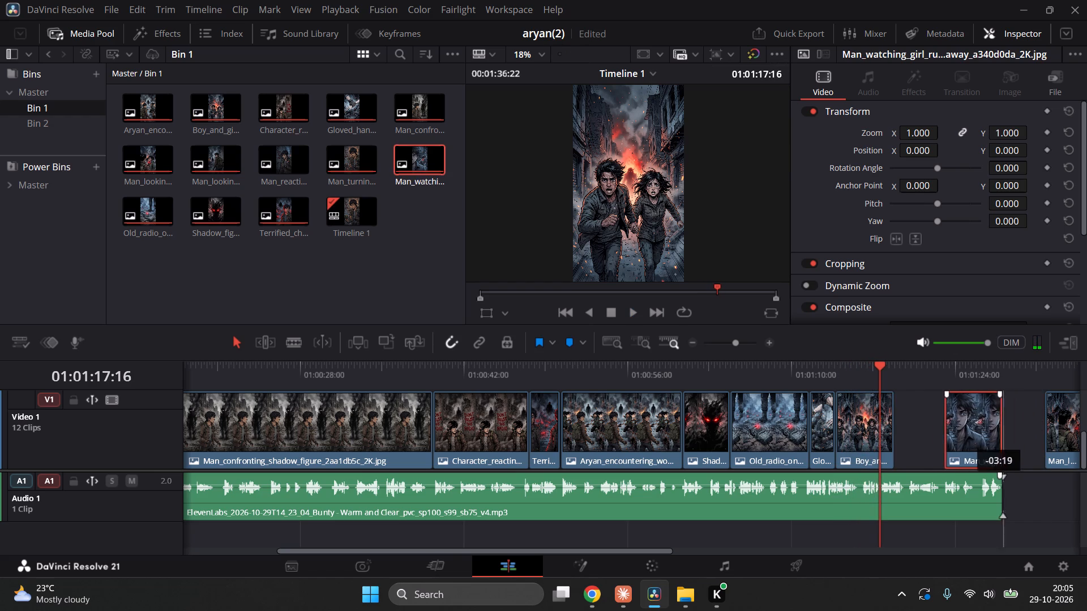
left_click_drag(954, 439, 916, 442)
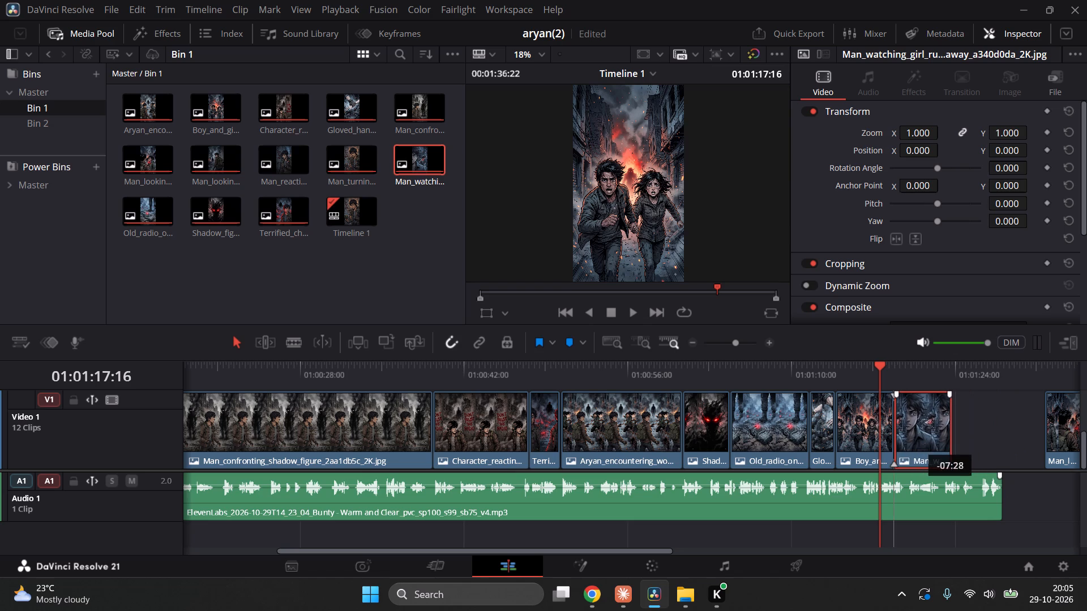
left_click_drag(916, 442, 911, 445)
Listen for the voiceover cue over the Man_watching_girl image and trim the image's end to about 01:01:20:14.
key("space")
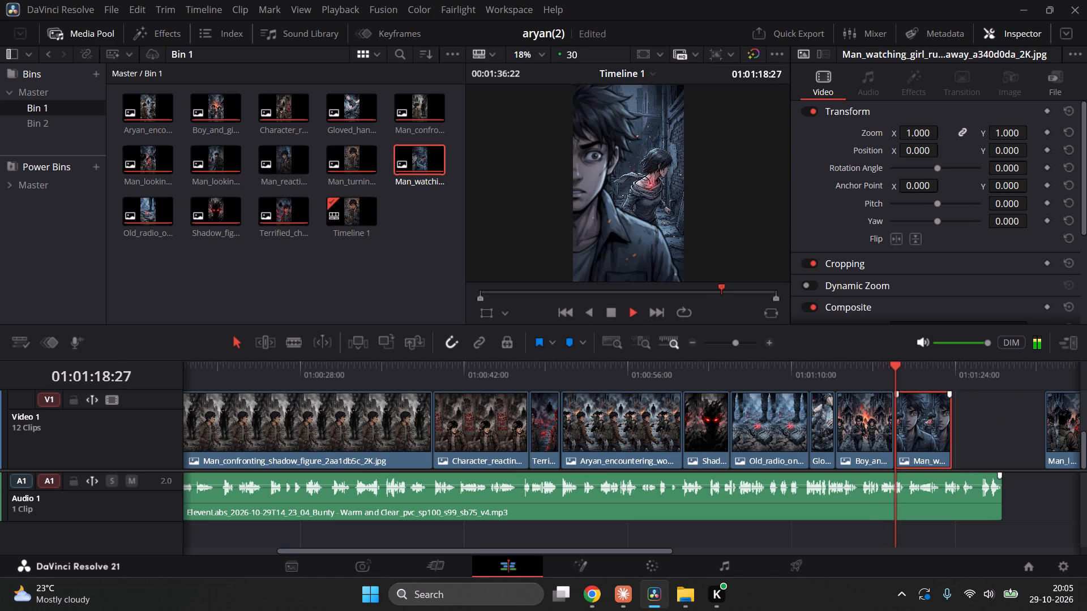
key("space")
key("space")
key("space")
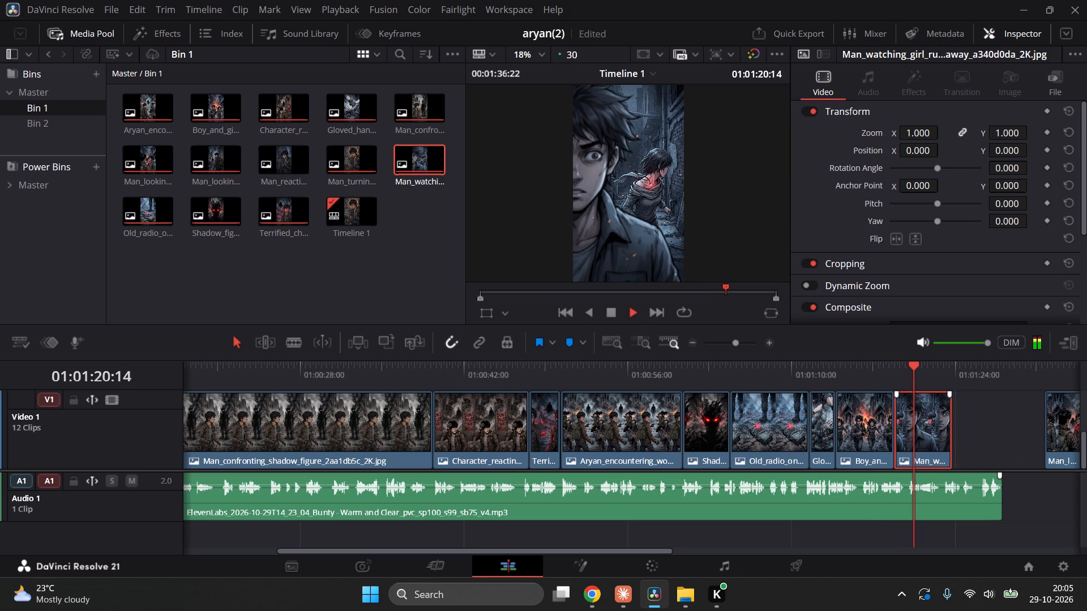
left_click_drag(953, 441, 915, 446)
Replay the voiceover over the Man_watching_girl image and move the Man_looking_at_girl image directly after it on Video 1.
left_click(892, 377)
key("space")
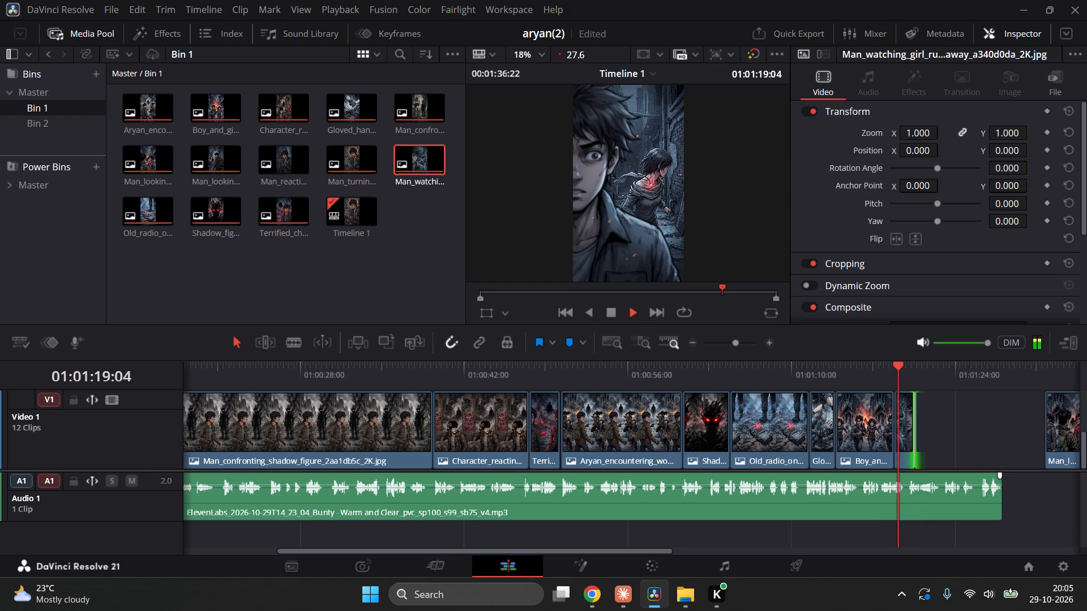
key("space")
left_click(1060, 424)
left_click_drag(1060, 424, 1029, 426)
left_click_drag(1061, 427, 998, 436)
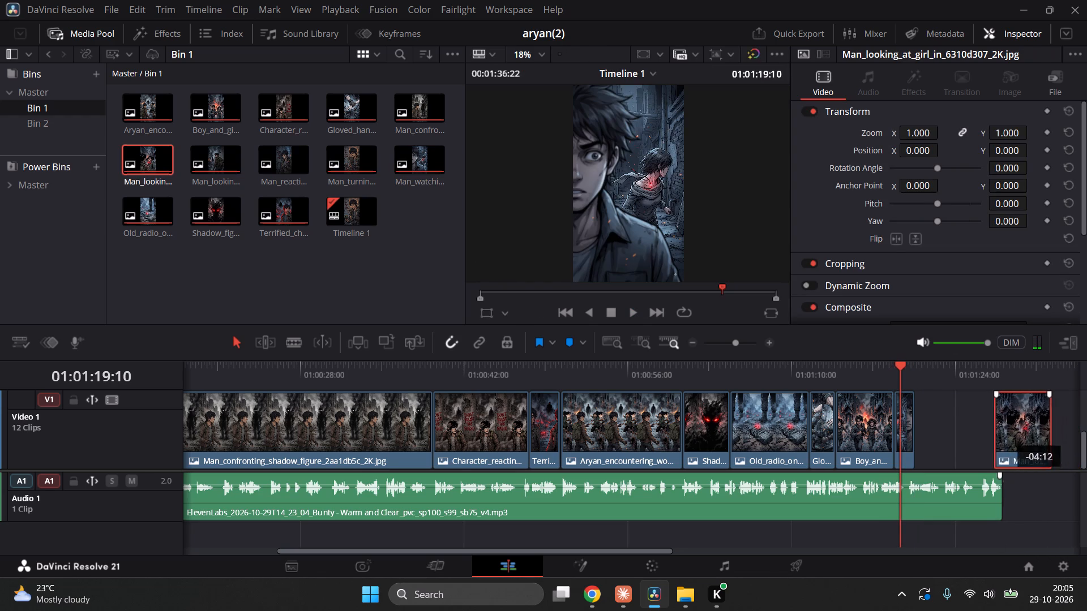
left_click_drag(998, 436, 936, 449)
Play the voiceover over the Man_looking_at_girl image and extend the image's end to about 01:01:26.
key("space")
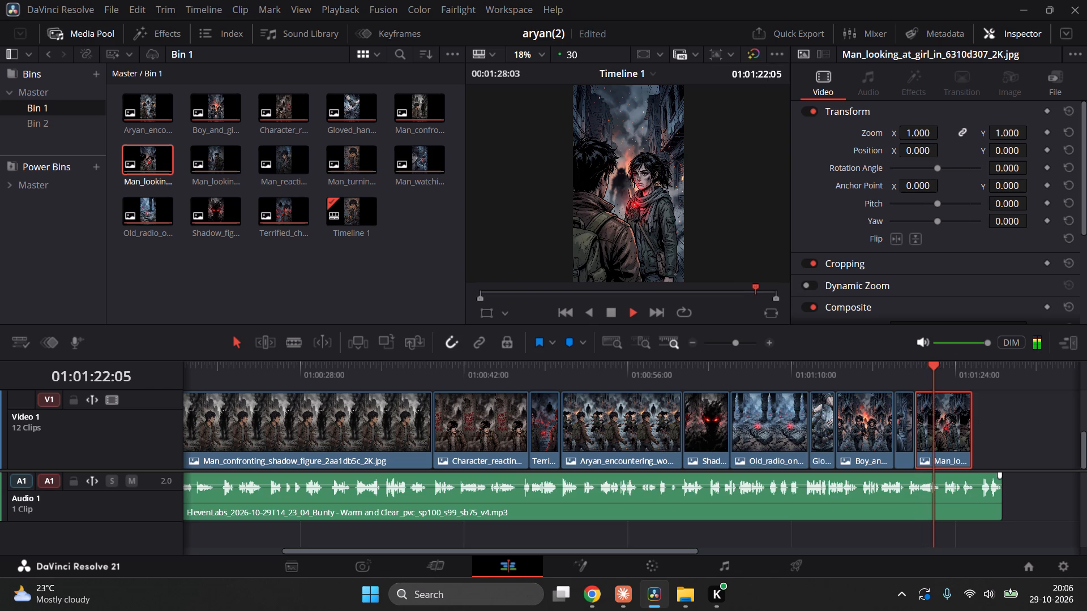
key("space")
key("space")
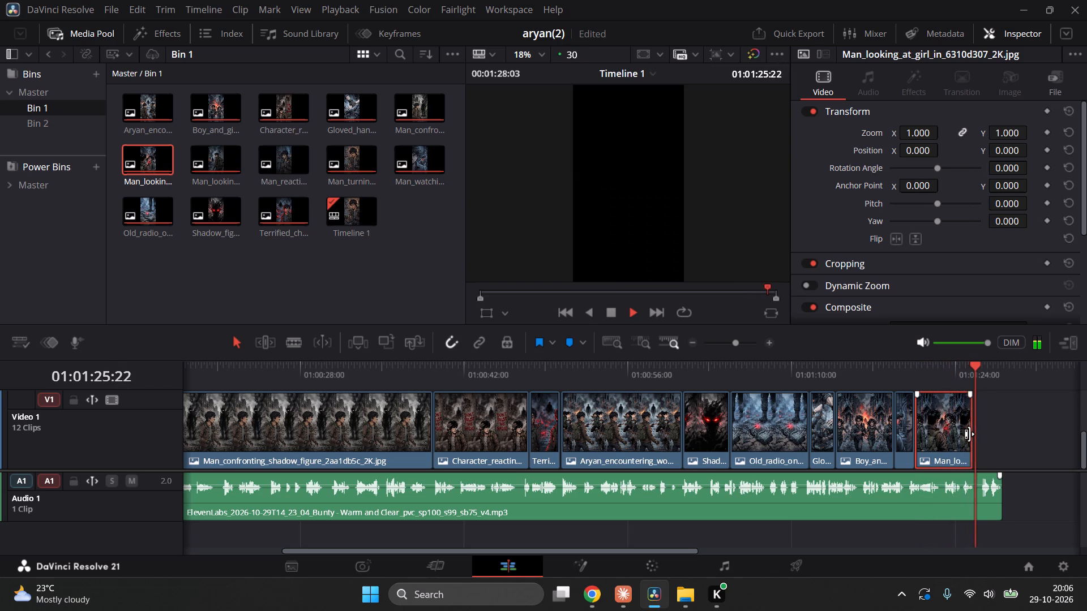
left_click_drag(969, 434, 975, 434)
key("space")
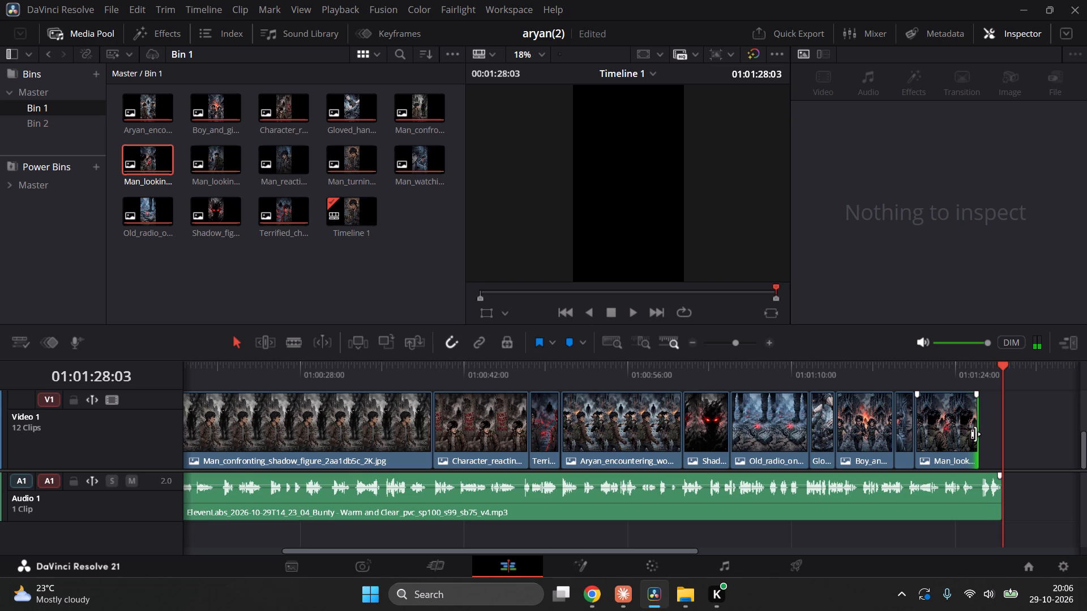
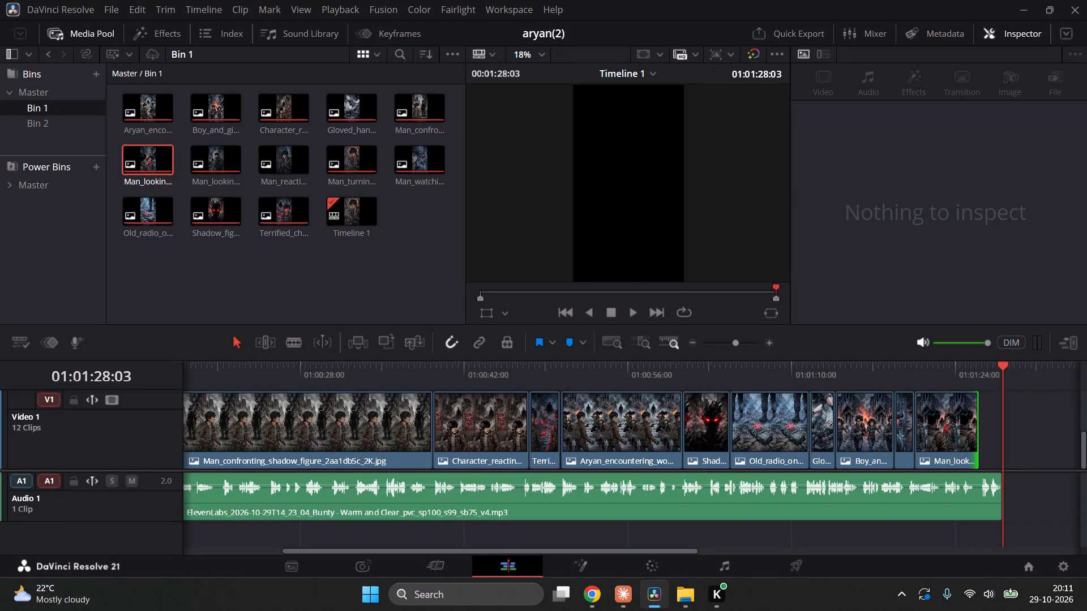
Turn on loop playback and play Timeline 1 from 01:00:00:00 to review the images against the voiceover.
left_click_drag(299, 369, 0, 409)
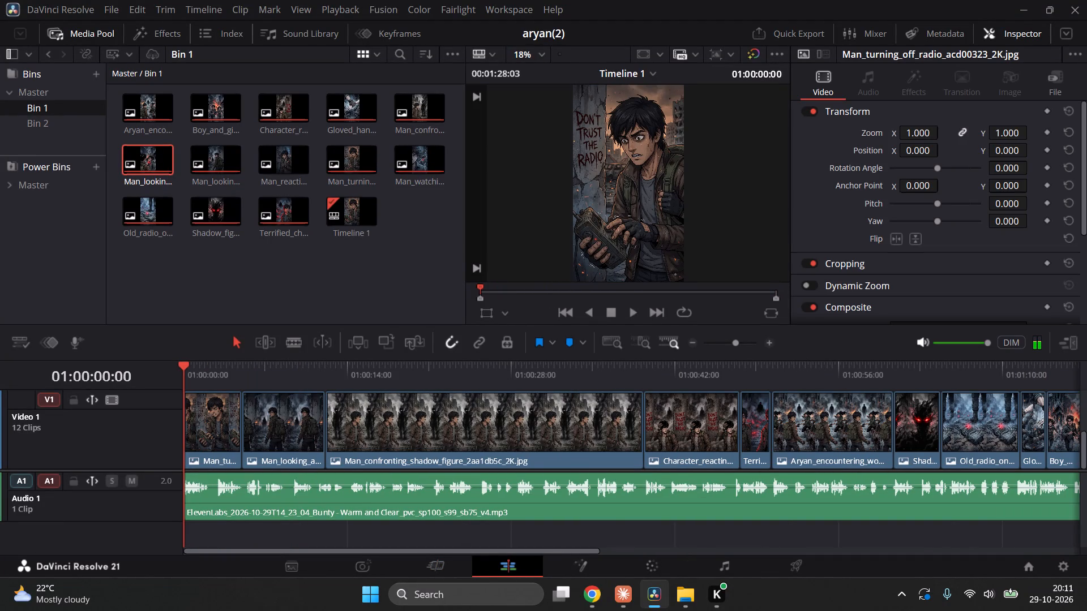
key("space")
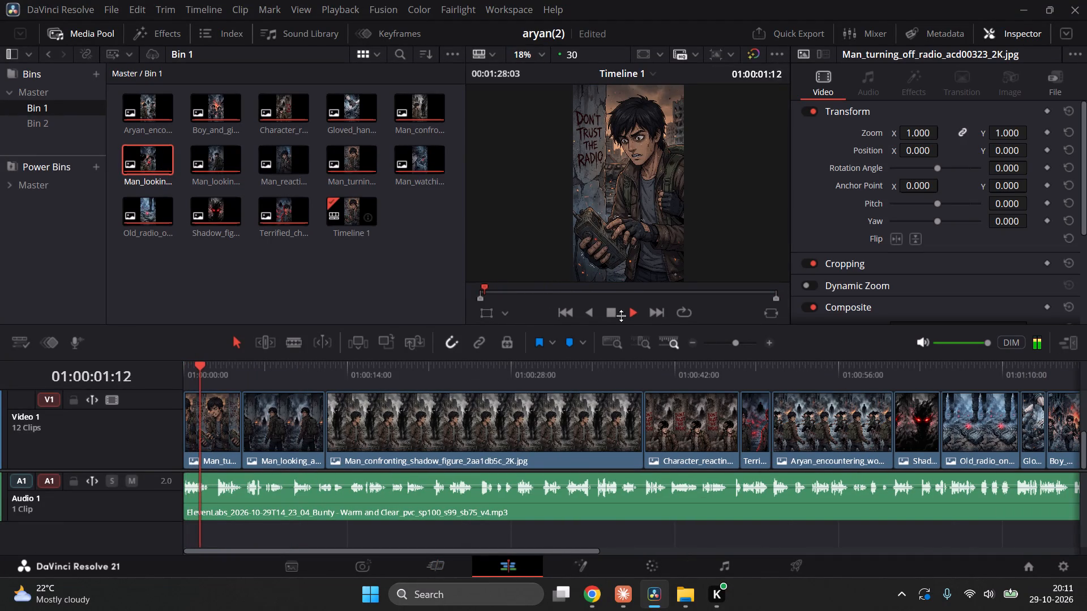
left_click(684, 313)
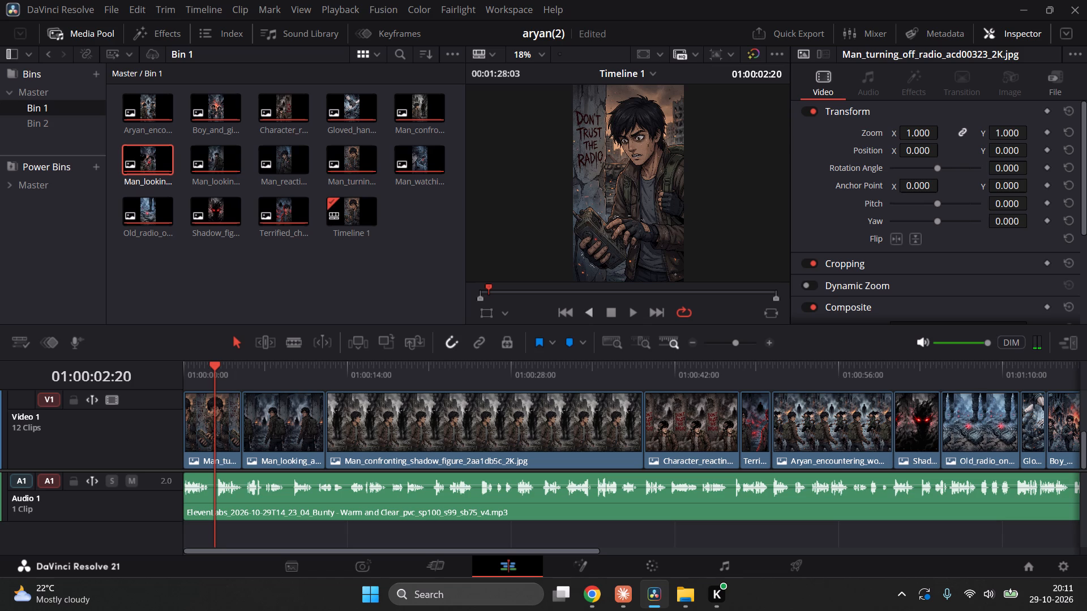
left_click(610, 311)
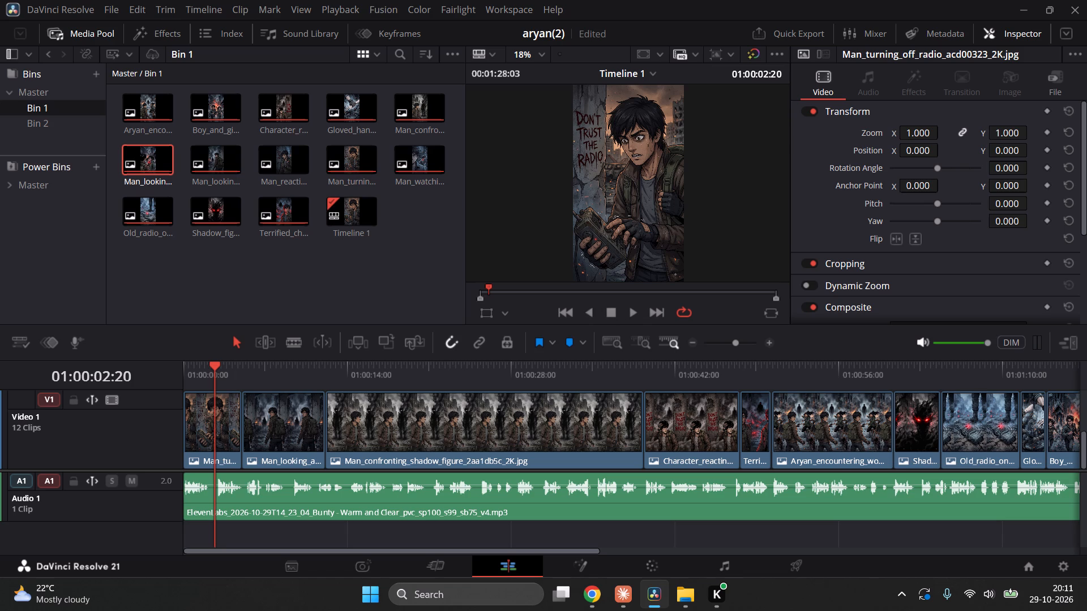
left_click(627, 312)
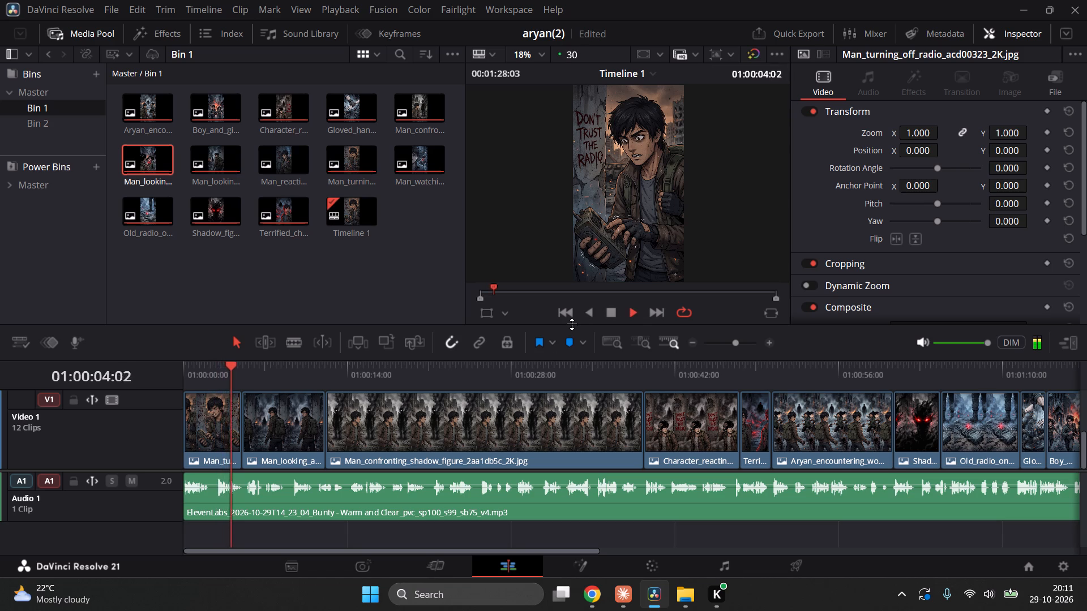
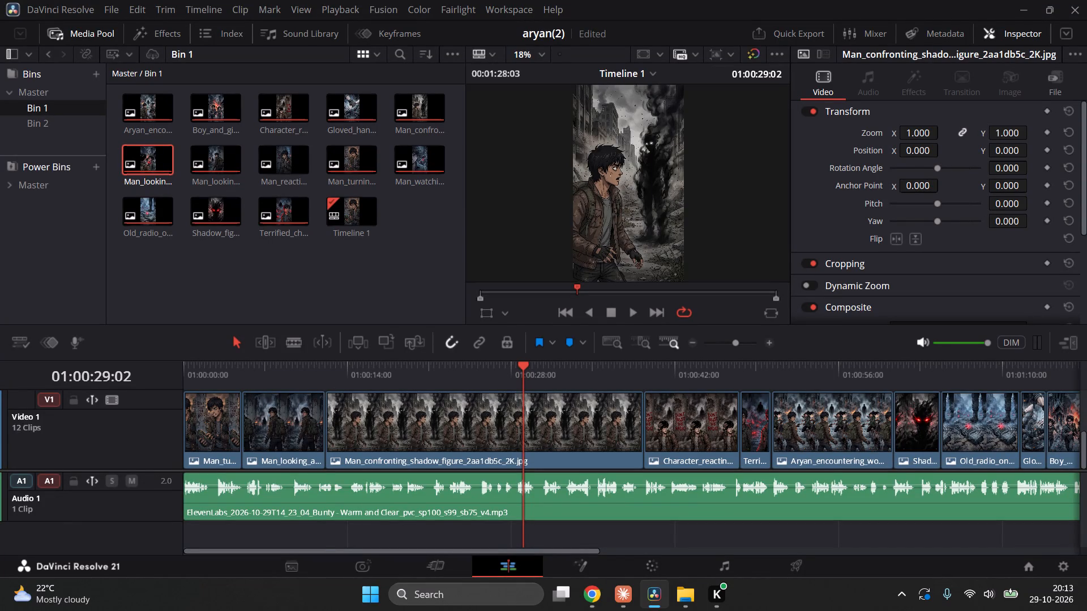
Move the playhead back to the start of Timeline 1 at 01:00:00:00.
left_click_drag(332, 368, 37, 424)
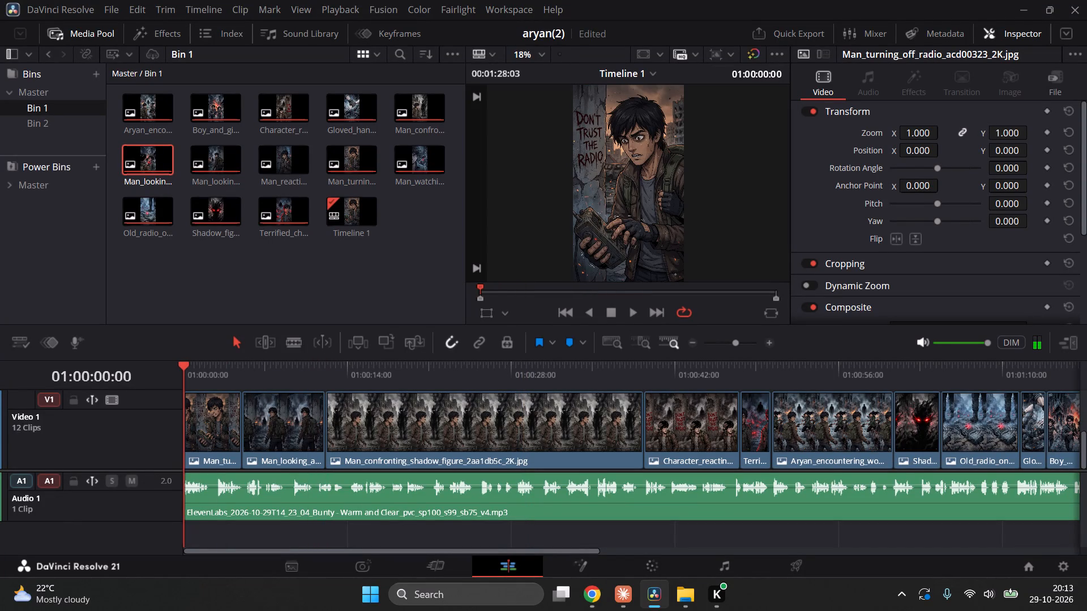
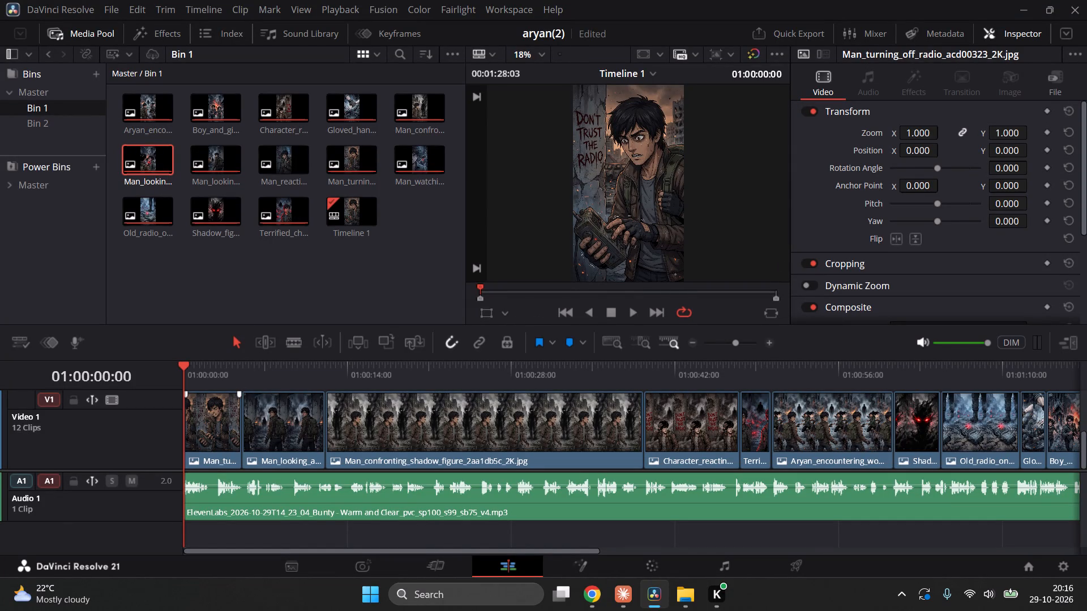
Skim Timeline 1 from the opening clip to about 01:00:31:24 to check the image at each point.
left_click(209, 371)
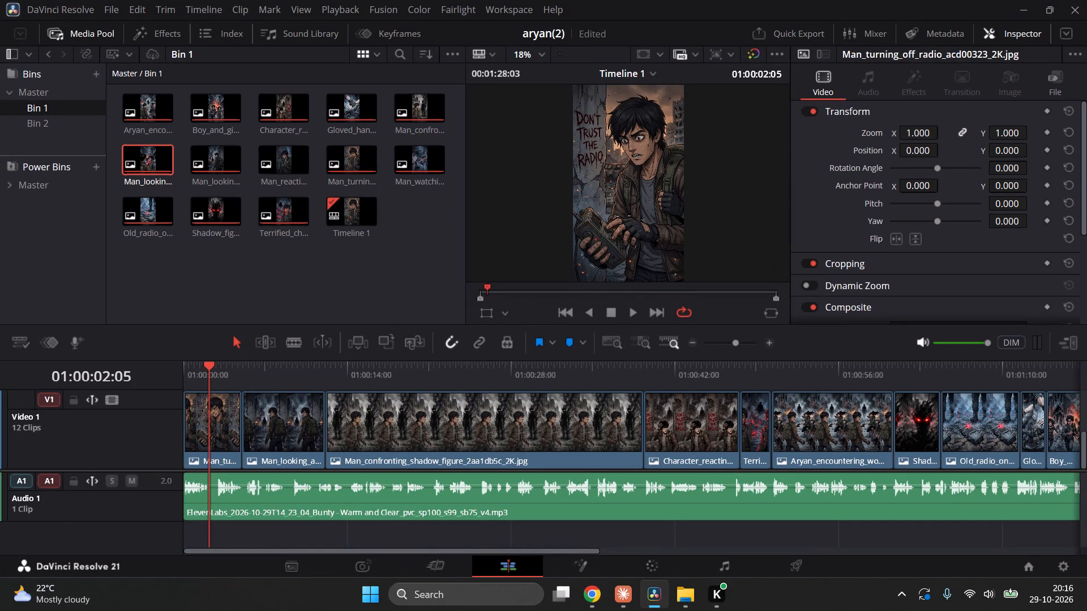
left_click(224, 368)
left_click(247, 365)
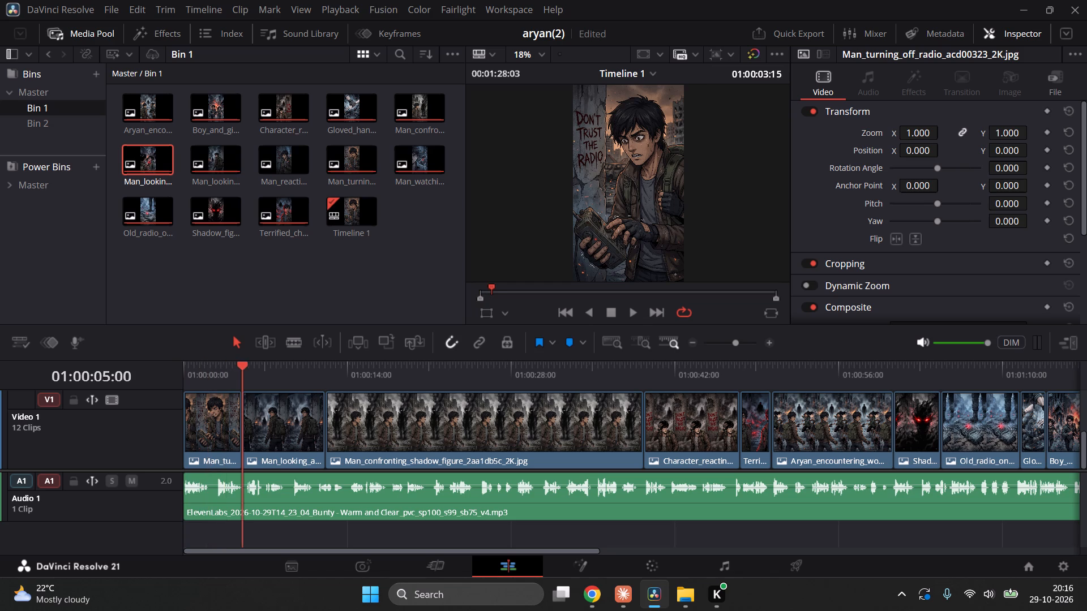
left_click(261, 367)
left_click(279, 376)
left_click(310, 375)
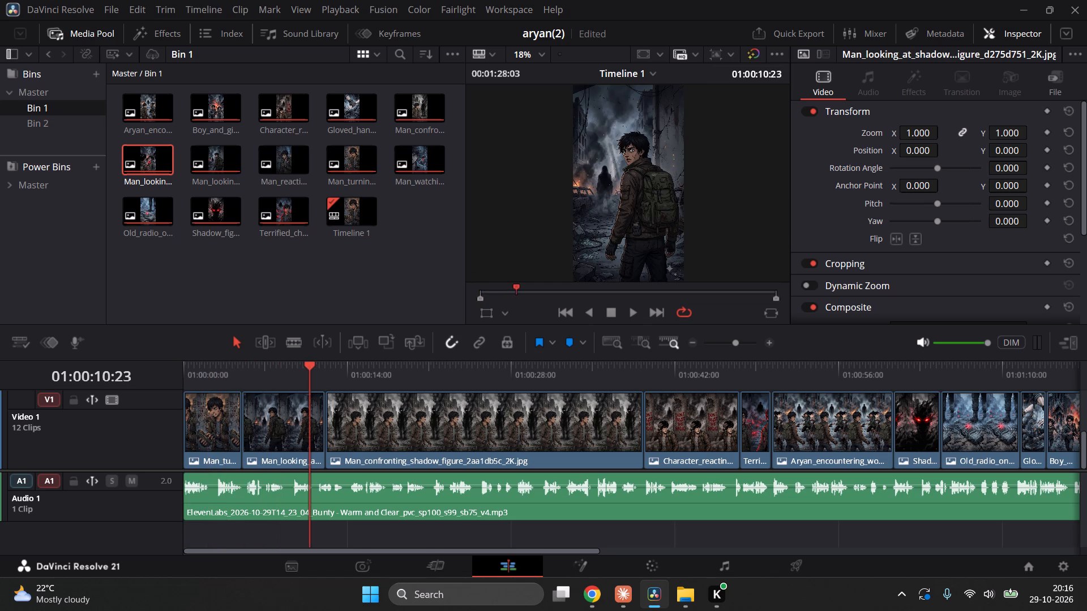
left_click(350, 373)
left_click(372, 374)
left_click(382, 374)
left_click(395, 371)
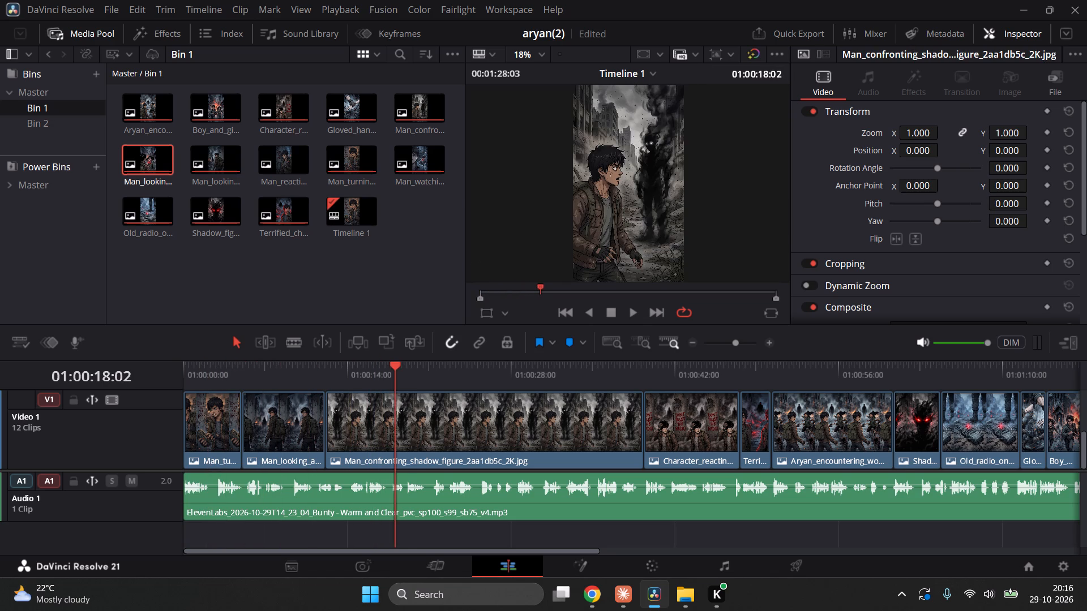
left_click(404, 371)
left_click(442, 376)
left_click(515, 380)
left_click(555, 373)
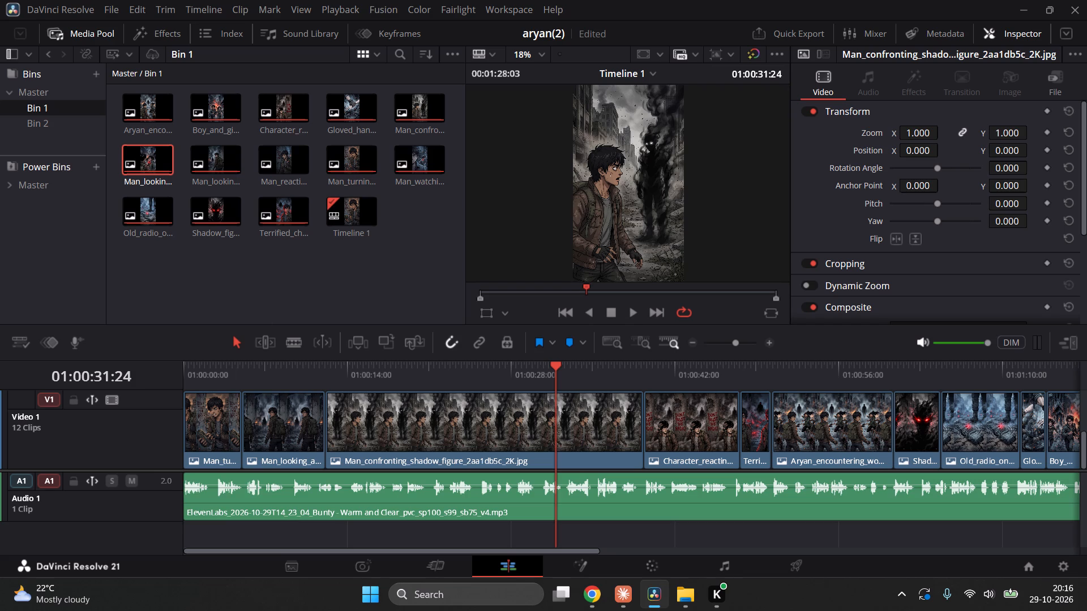
Return to the start of Timeline 1 and play the first few seconds in short bursts to check image against voiceover.
left_click(211, 380)
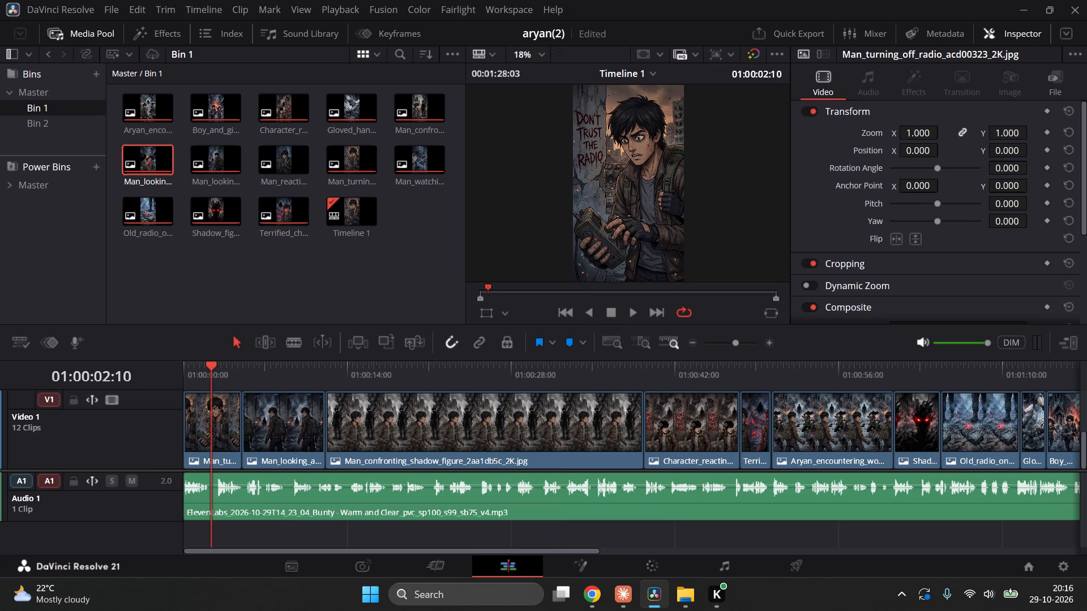
left_click_drag(191, 383, 184, 385)
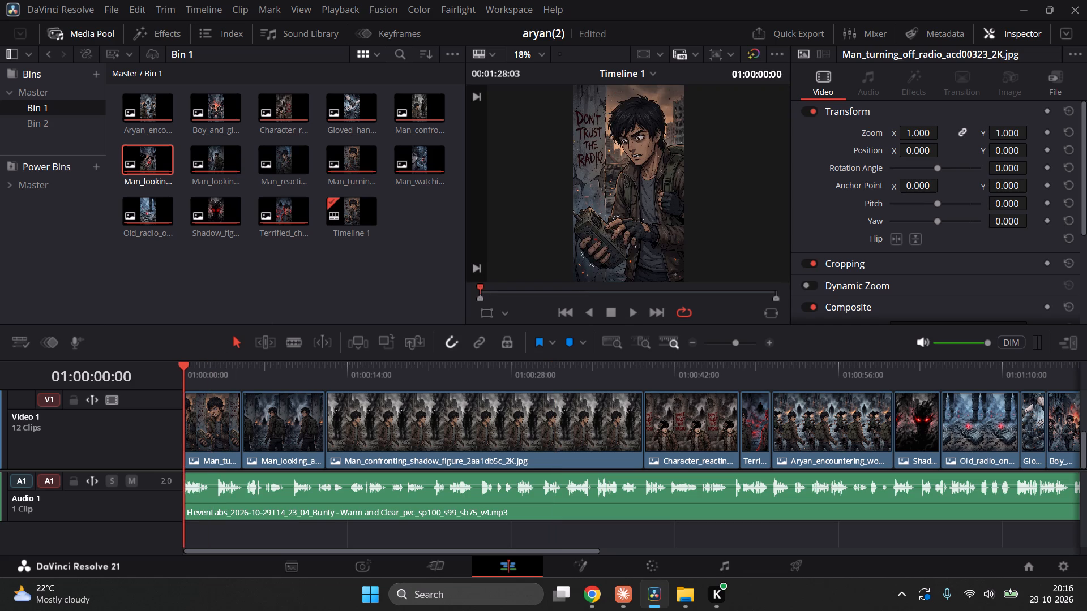
key("space")
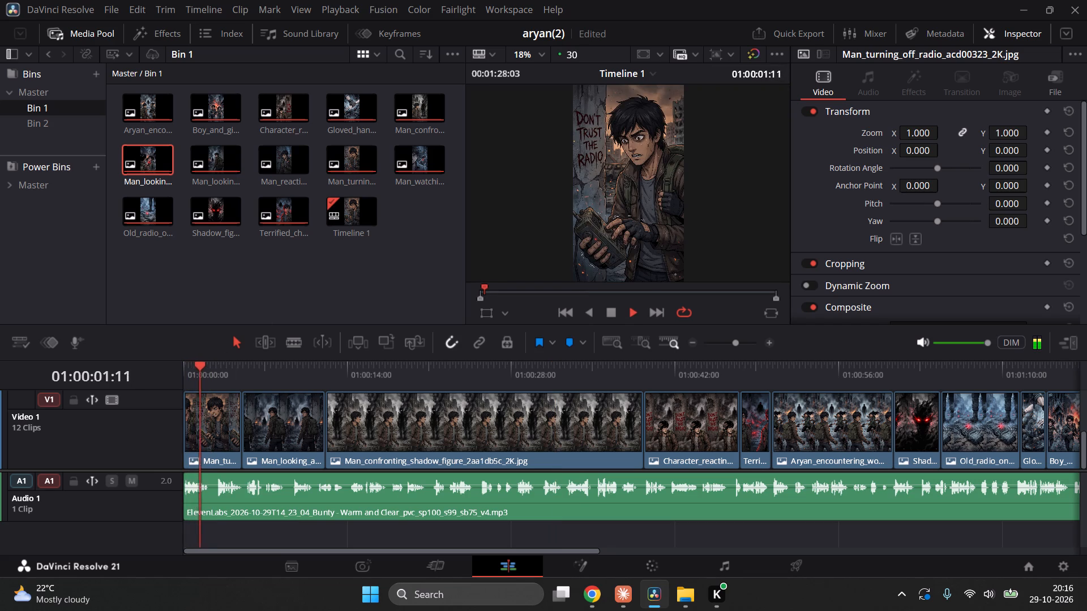
key("space")
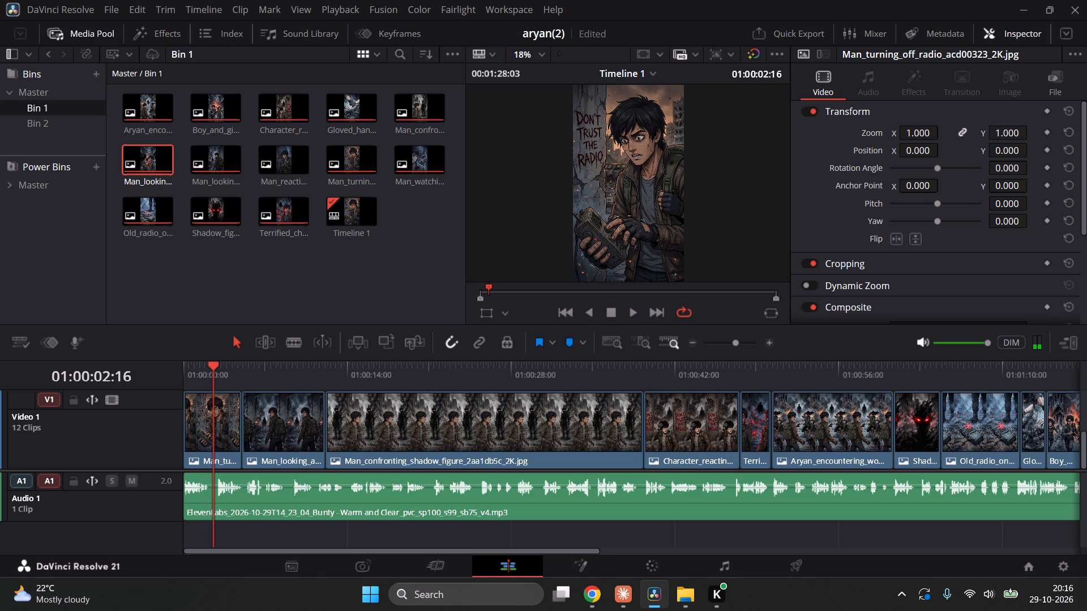
key("space")
key("space")
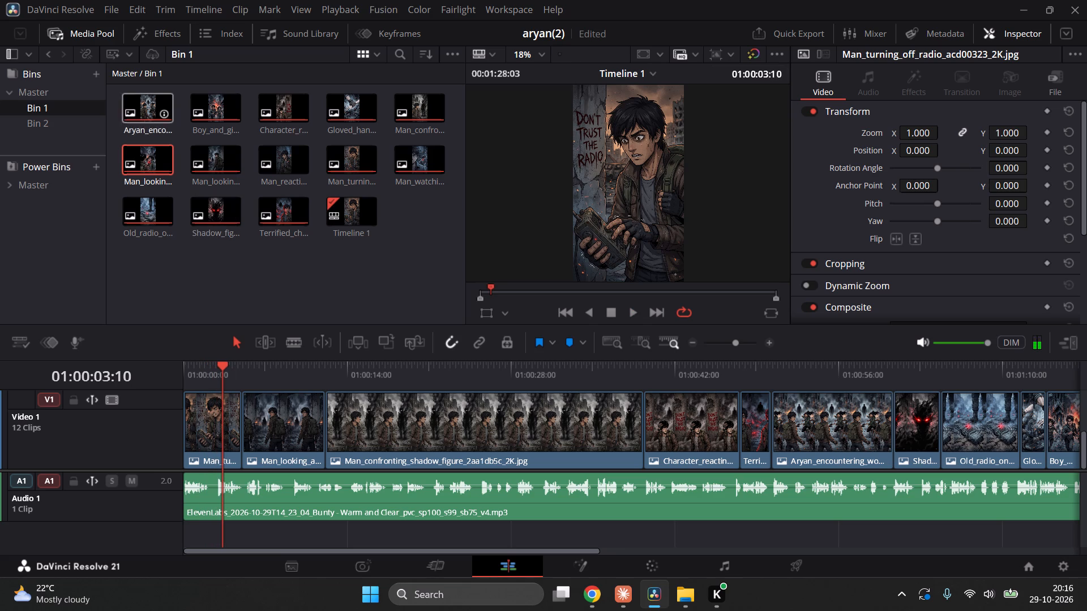
Apply the Resolve FX Burn Away transition at the cut between the Aryan_encountering clip and the Shadow_figure clip on Video 1.
left_click(159, 40)
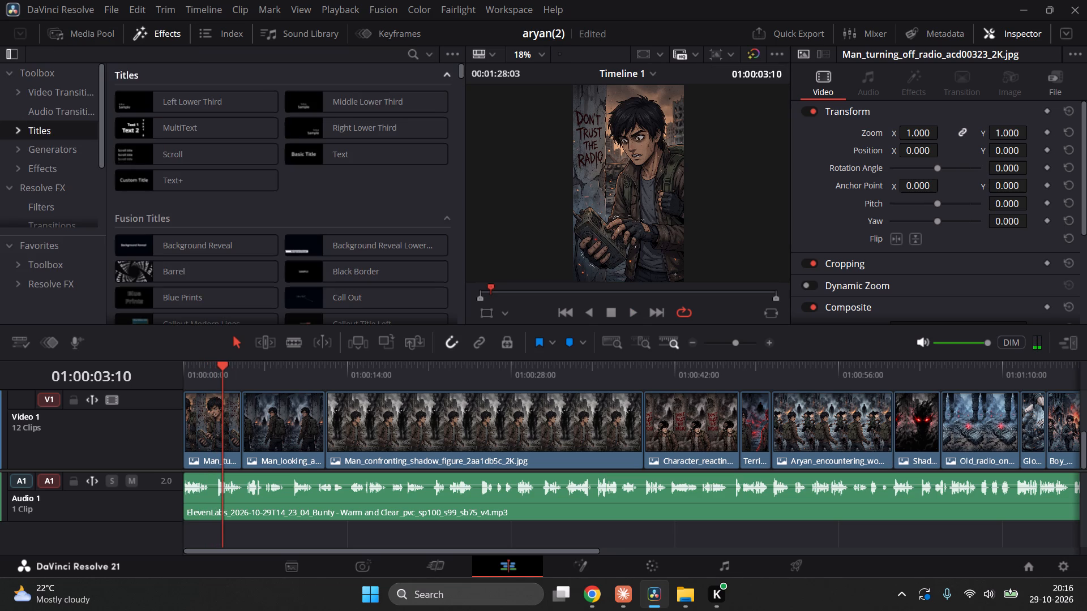
left_click(58, 169)
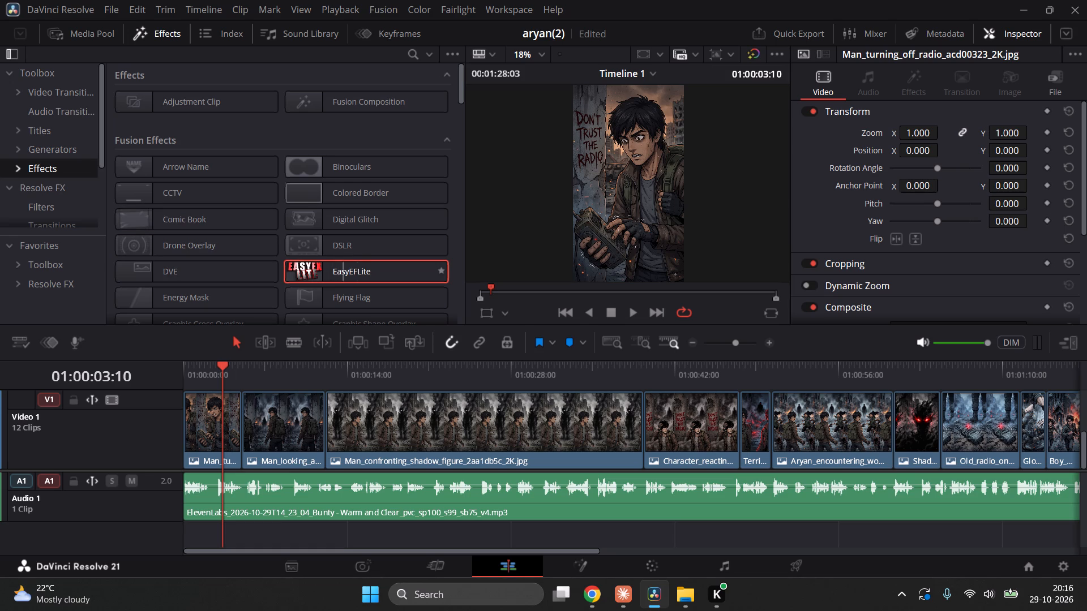
left_click(74, 186)
left_click(62, 174)
scroll(85, 201, "down", 1)
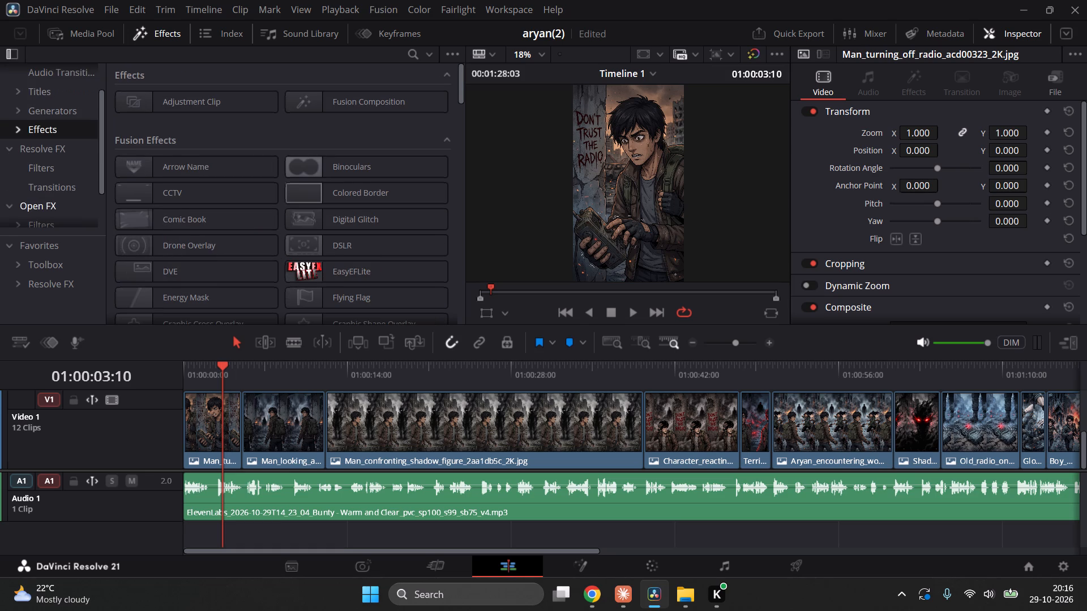
left_click(74, 184)
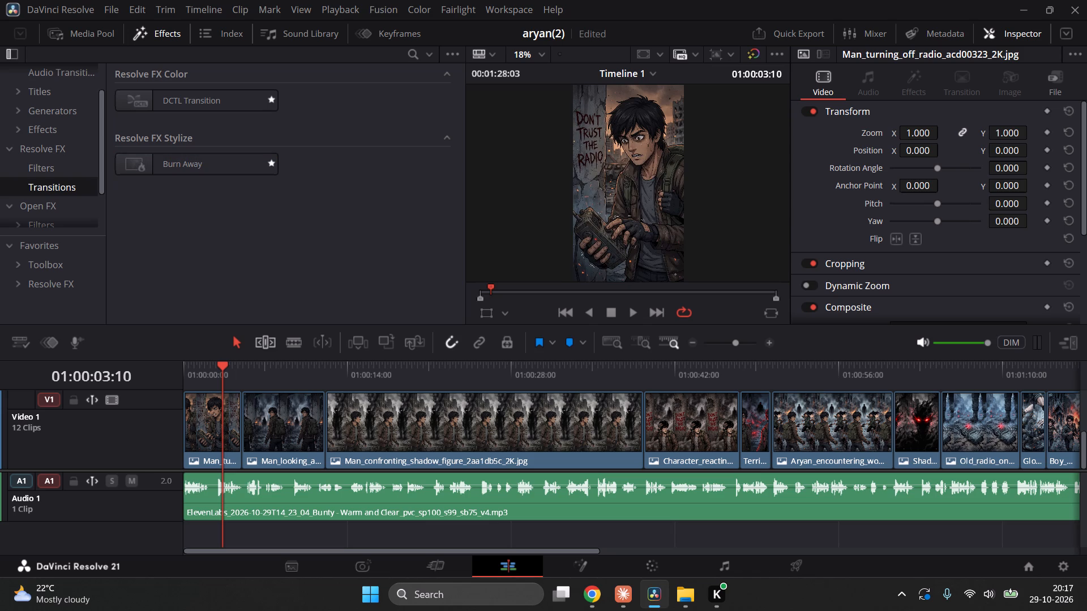
left_click_drag(284, 368, 330, 373)
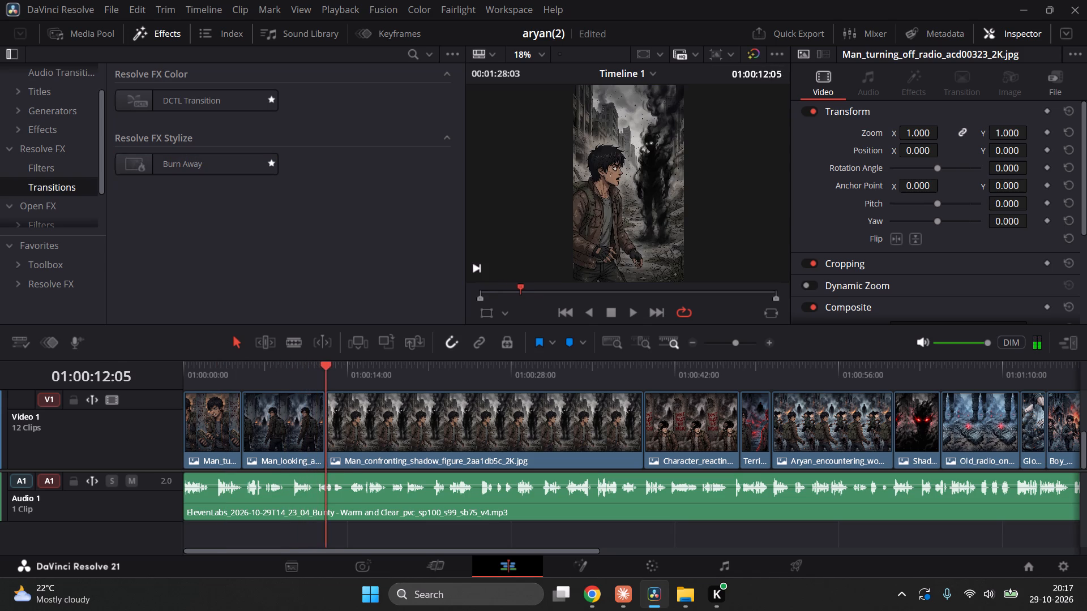
left_click_drag(330, 373, 718, 420)
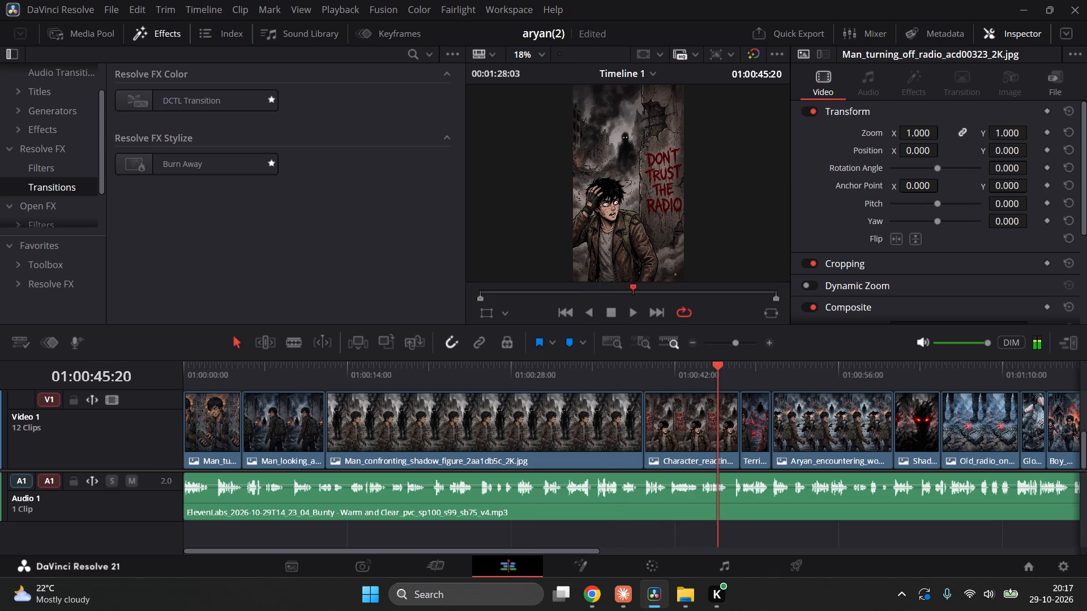
left_click_drag(718, 420, 861, 455)
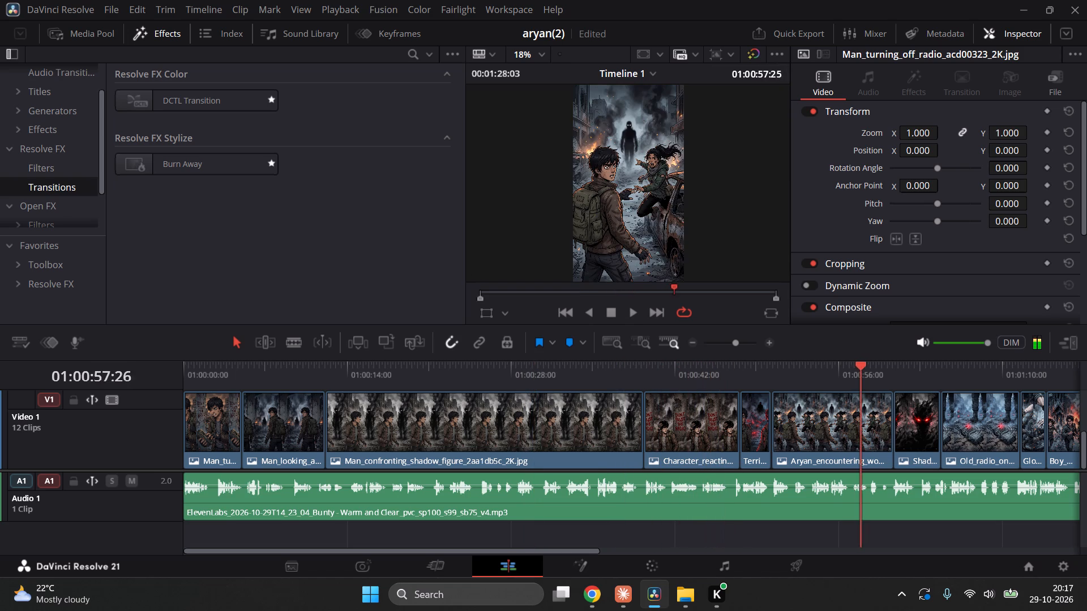
left_click_drag(861, 455, 828, 461)
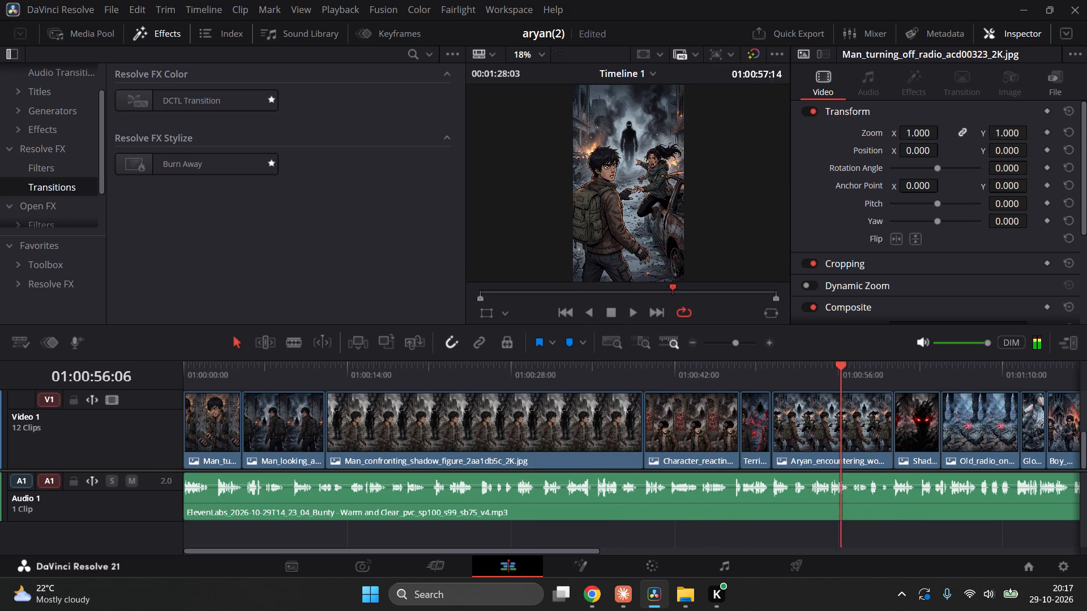
left_click_drag(828, 461, 825, 462)
left_click_drag(195, 170, 194, 169)
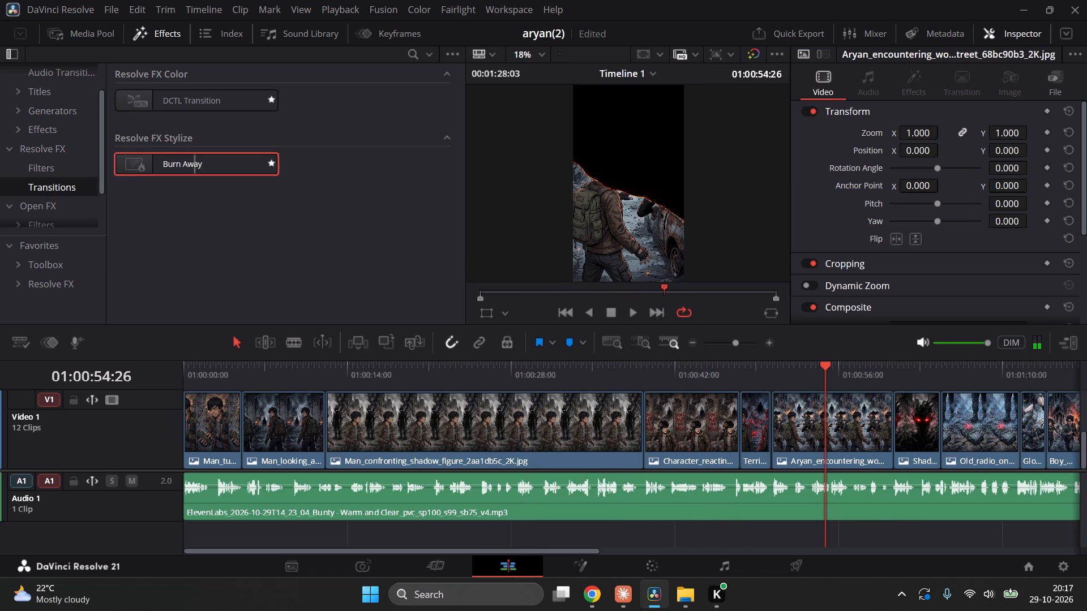
left_click_drag(194, 169, 886, 422)
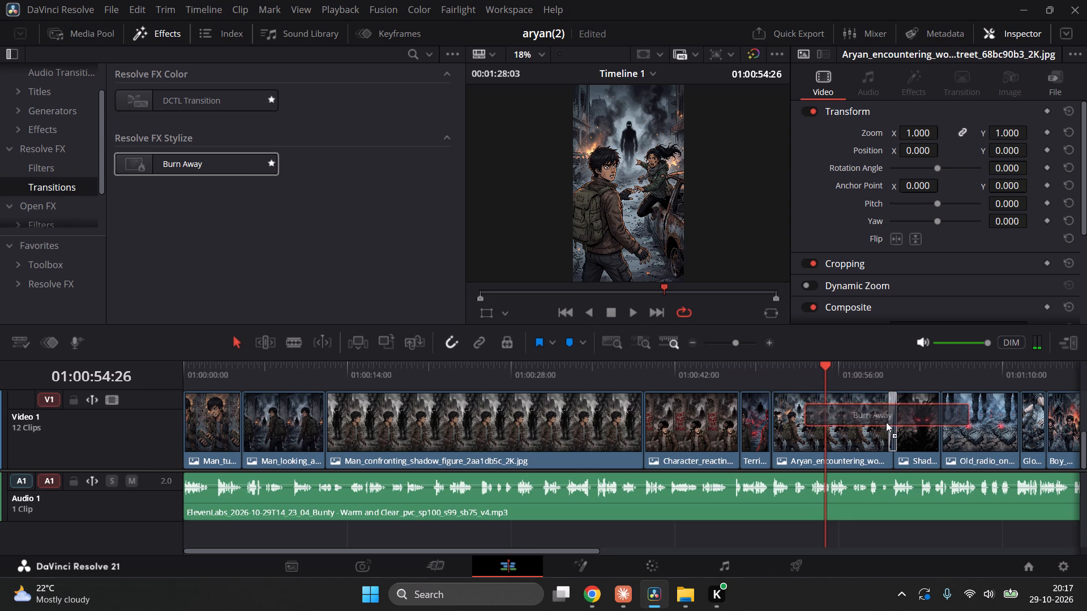
left_click_drag(886, 422, 889, 424)
Play back the cut into the Shadow_figure clip twice to review the Burn Away transition.
left_click(868, 378)
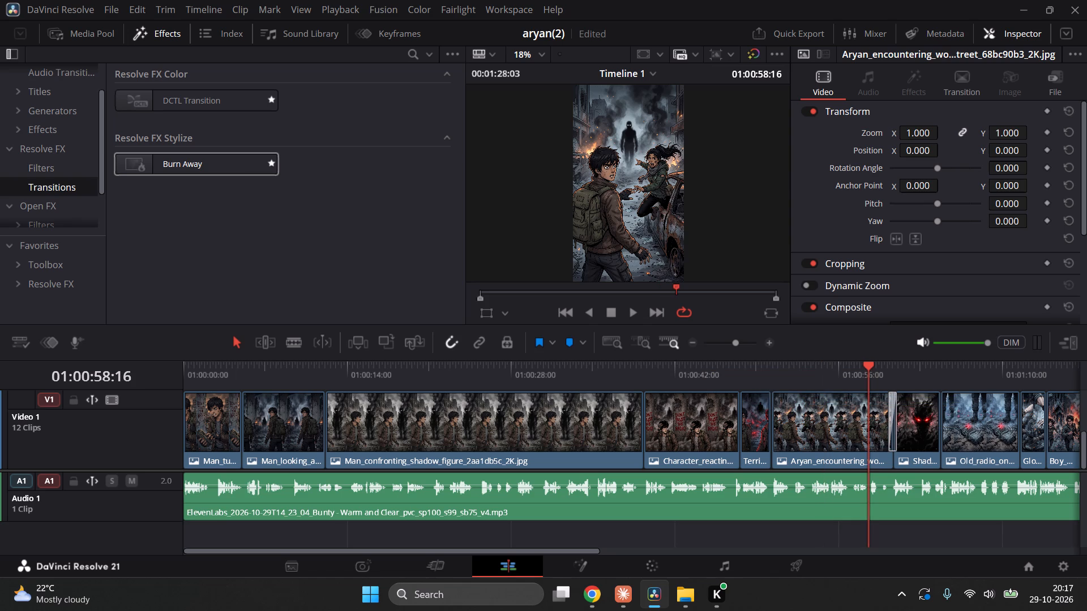
key("space")
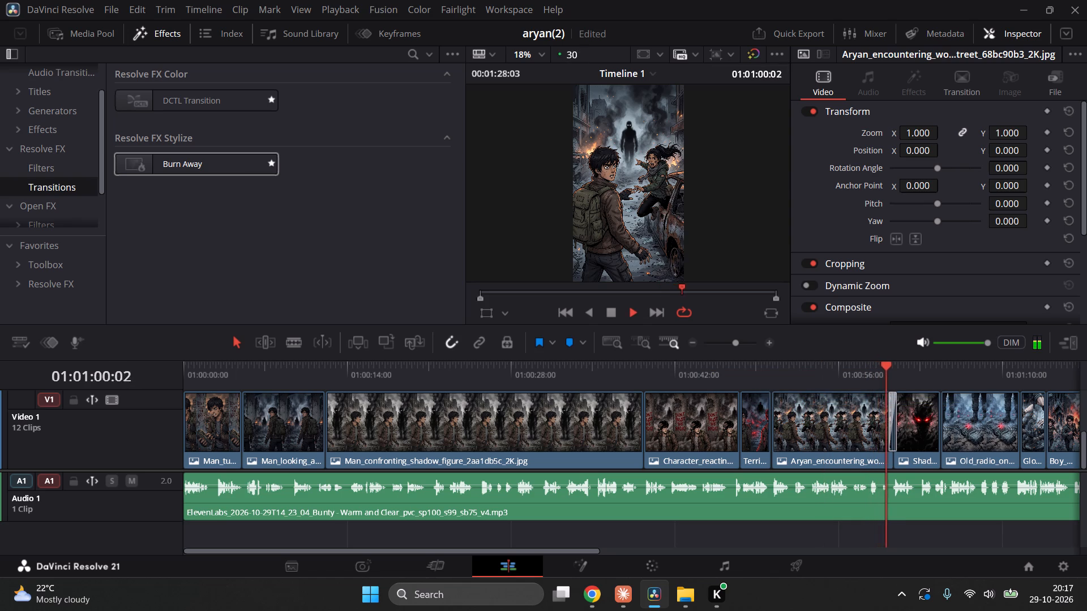
key("space")
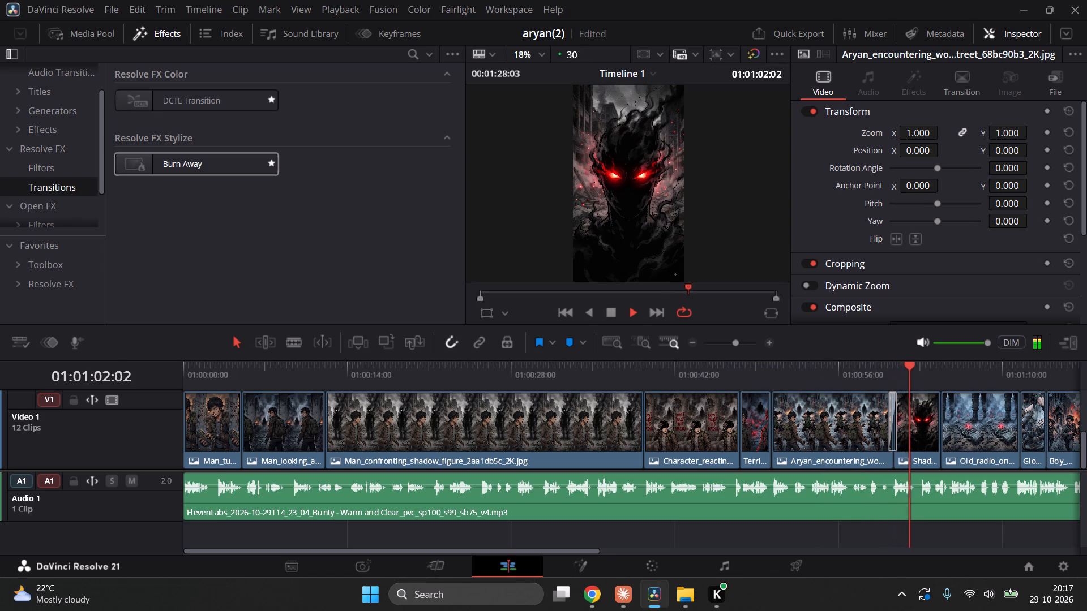
left_click(878, 369)
key("space")
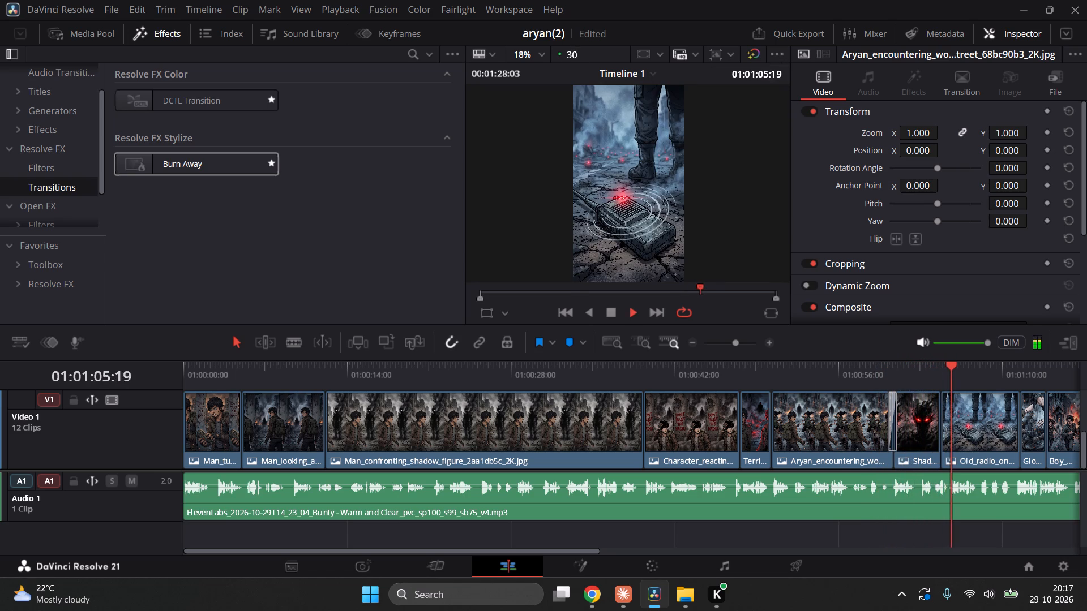
key("space")
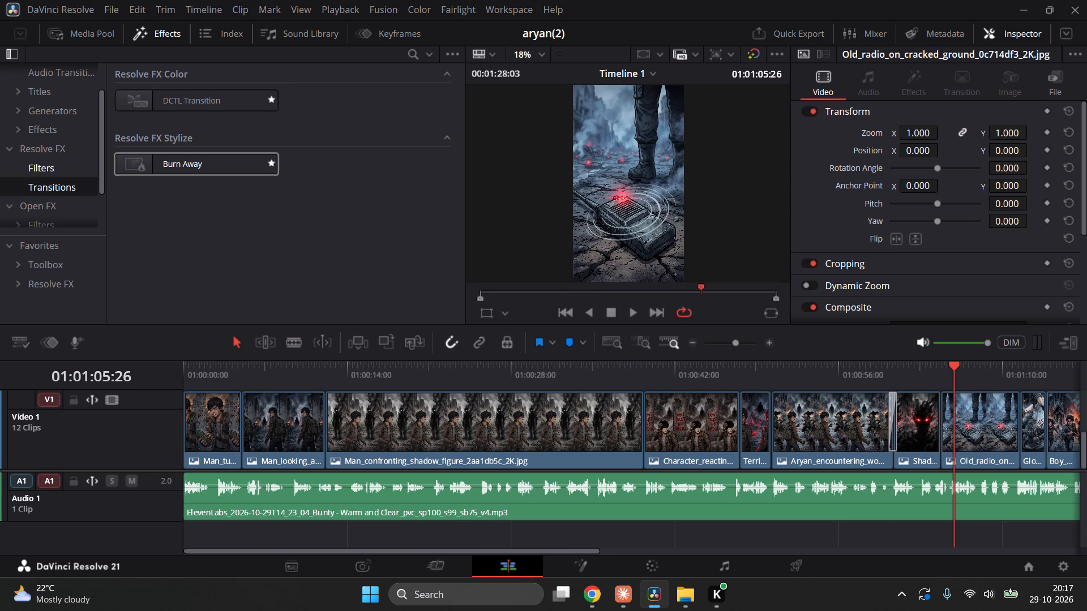
Apply a Non-Additive Dissolve video transition at the cut between the Shadow_figure and Old_radio_on_cracked_ground clips.
scroll(61, 120, "up", 1)
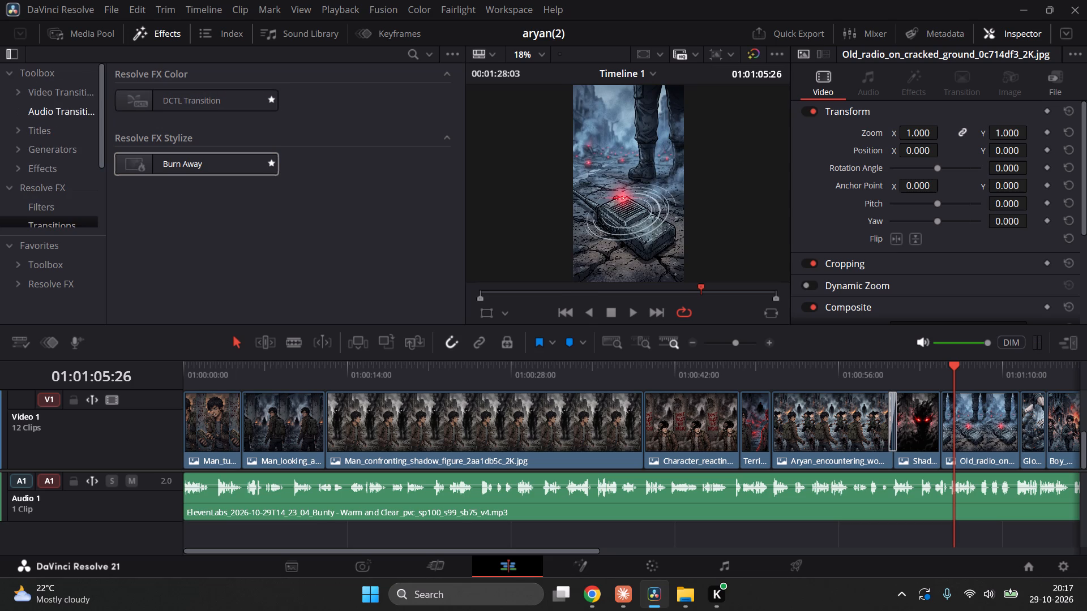
left_click(64, 97)
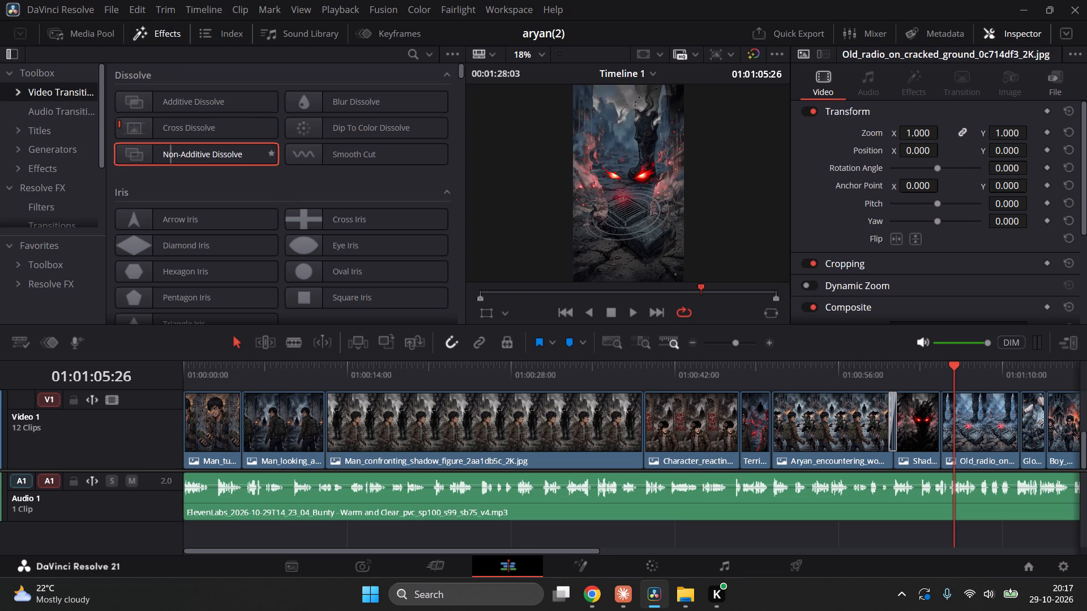
left_click_drag(192, 154, 932, 377)
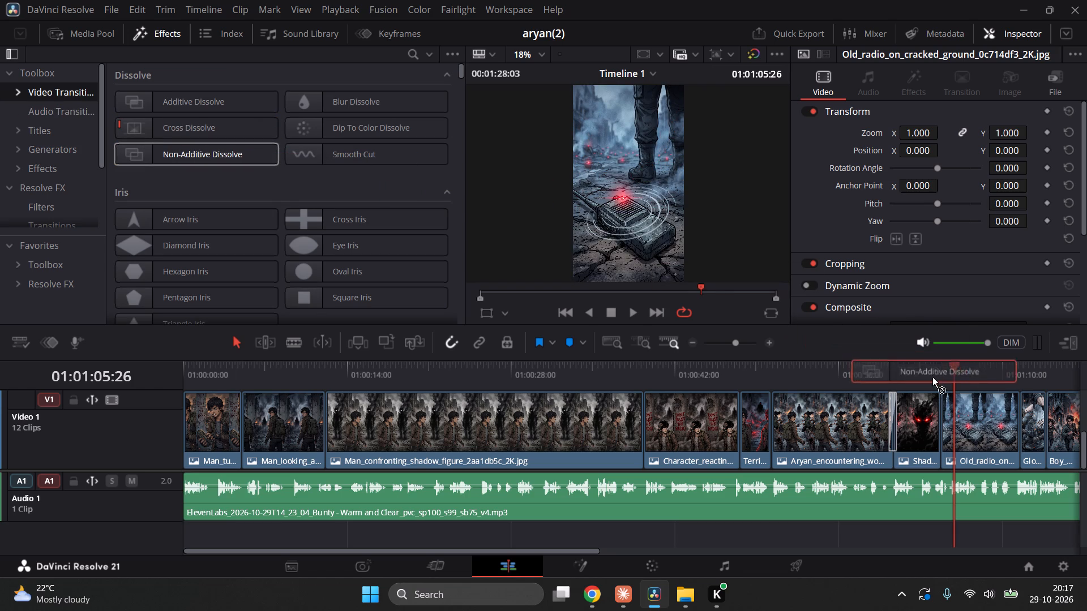
left_click_drag(932, 377, 947, 416)
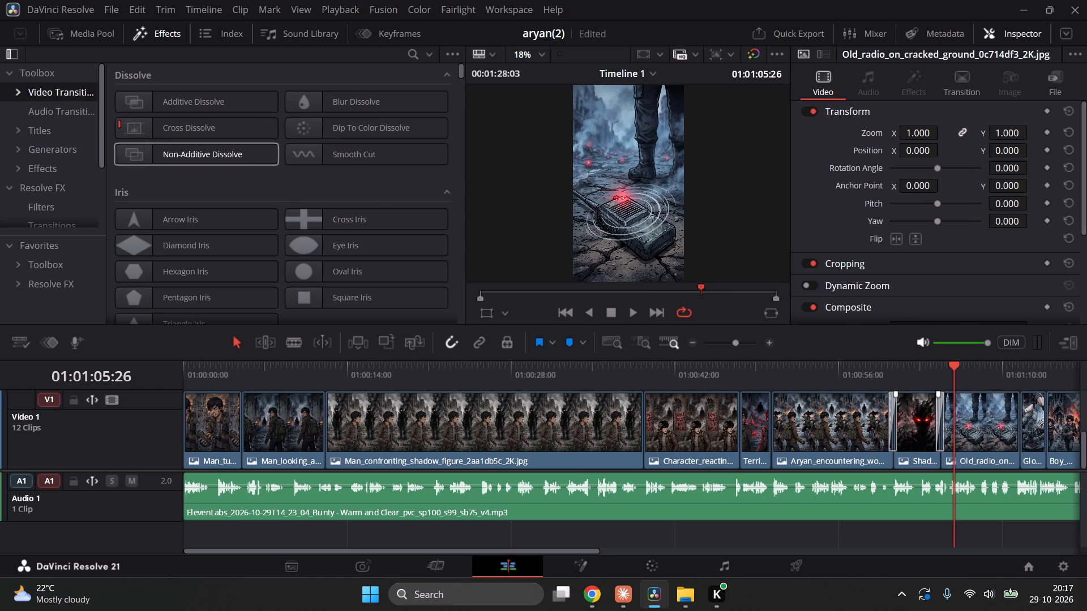
Play back the cut into the Old_radio_on_cracked_ground clip to review the Non-Additive Dissolve.
left_click(929, 386)
key("space")
key("space")
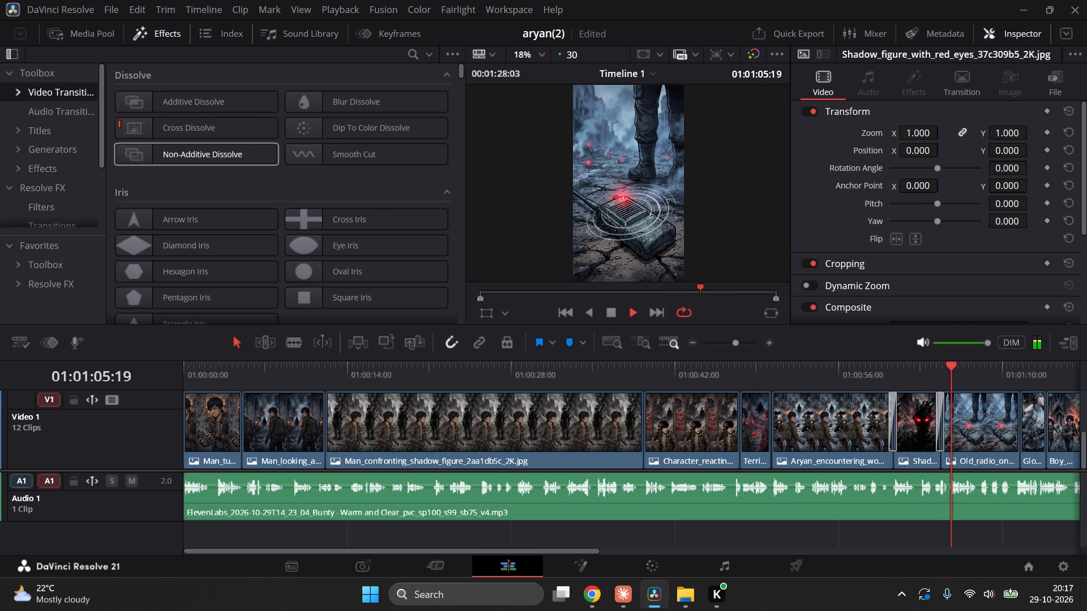
key("space")
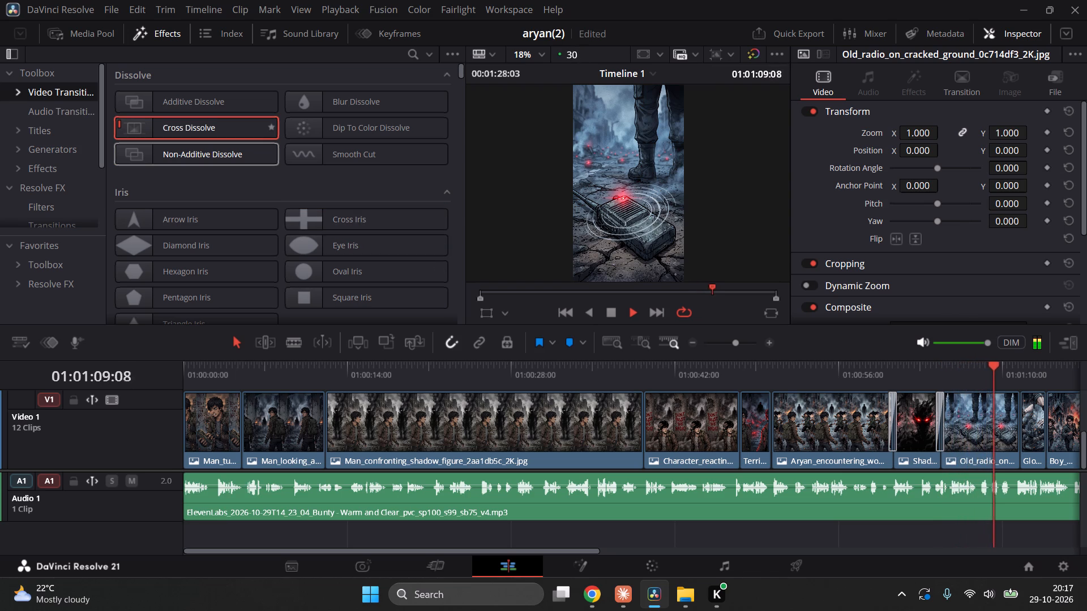
key("space")
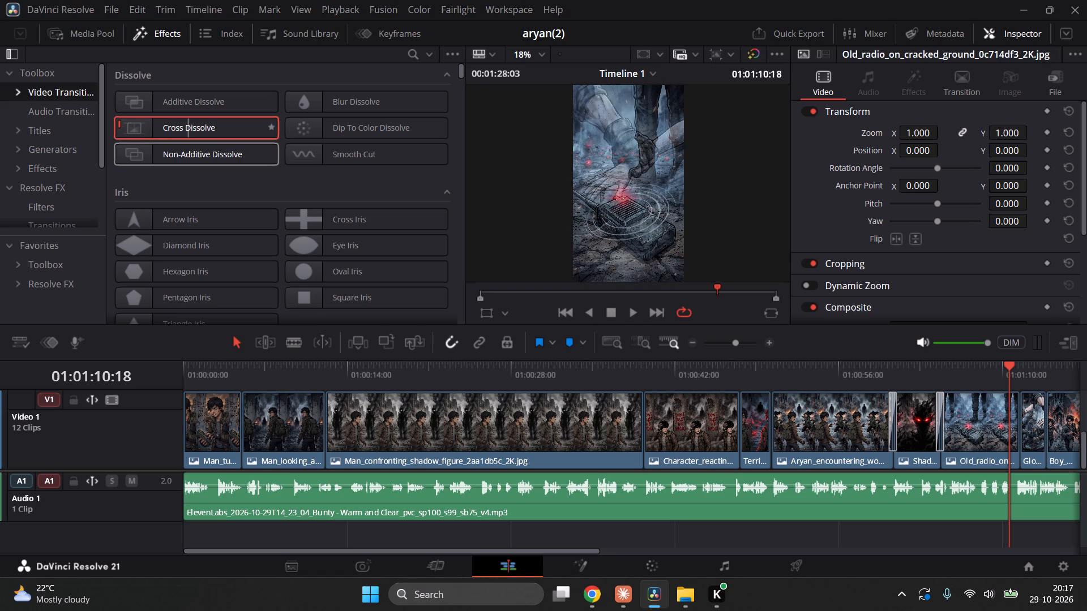
Apply a Cross Dissolve video transition at the cut between the Old_radio_on_cracked_ground clip and the Gloved_hand clip.
left_click_drag(203, 125, 901, 337)
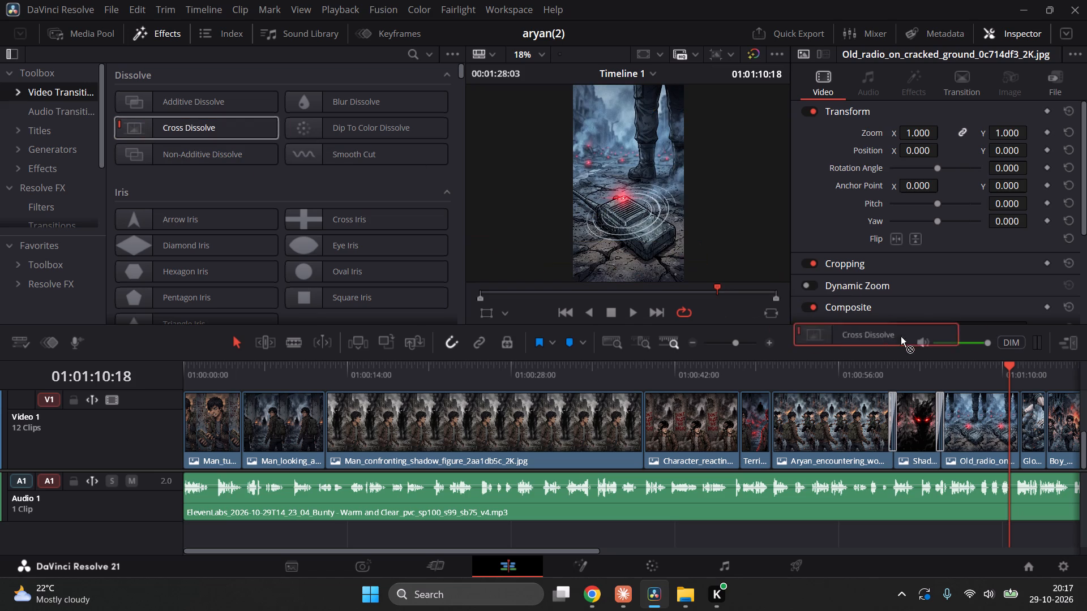
left_click_drag(901, 337, 1021, 444)
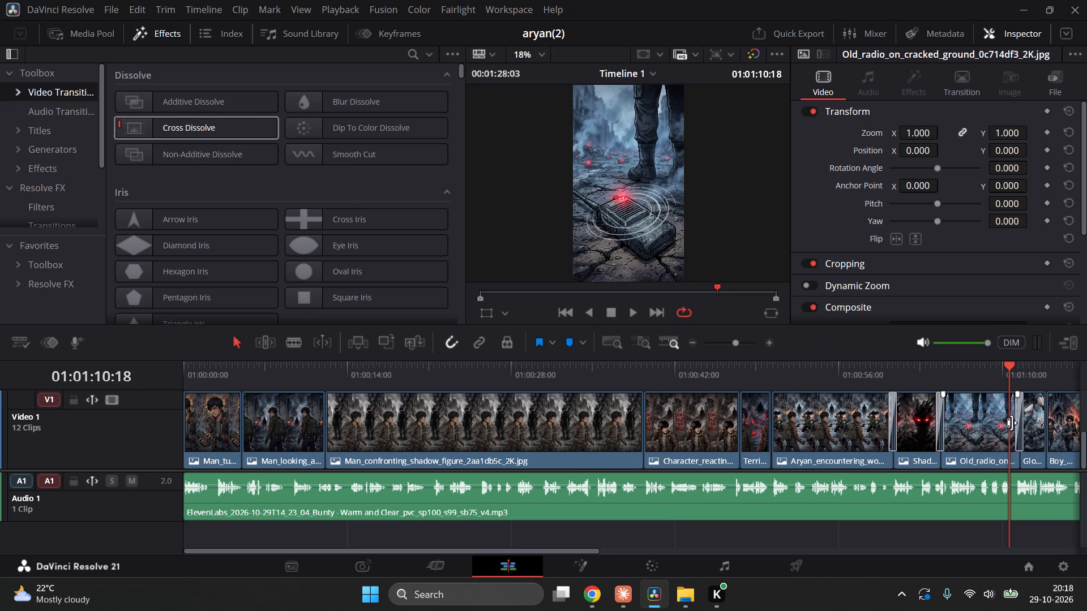
Play back the cut into the Gloved_hand clip to review the Cross Dissolve.
left_click(982, 379)
key("space")
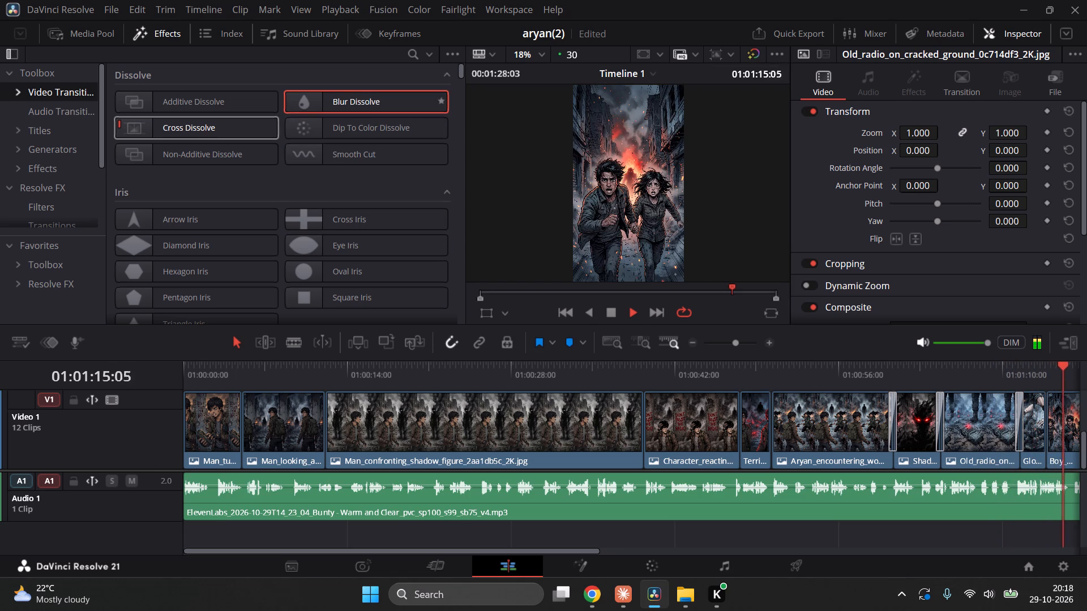
key("space")
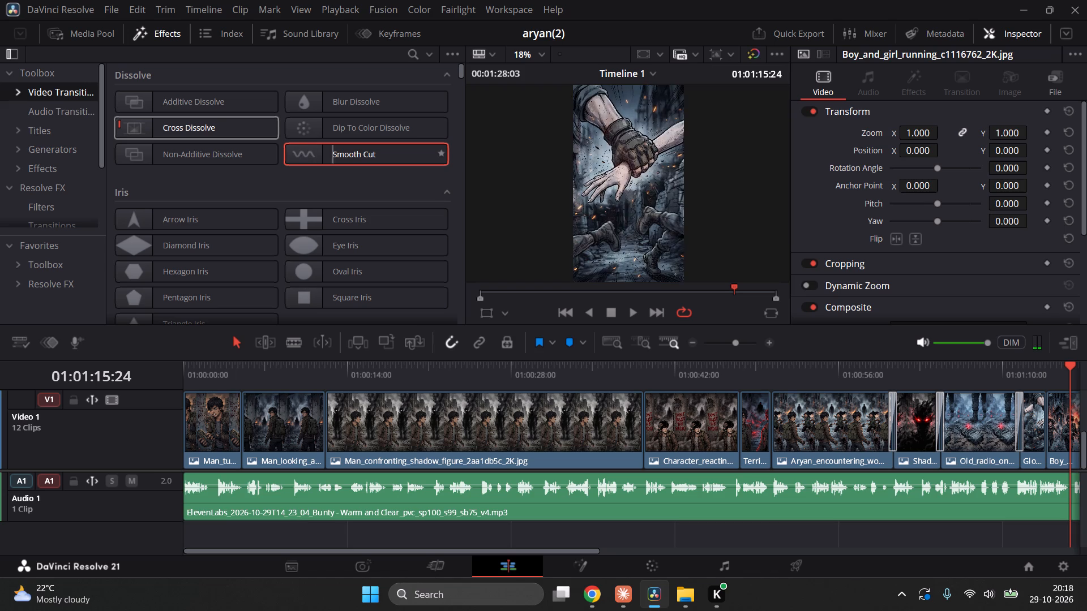
Apply a Smooth Cut video transition at the cut between the Gloved_hand and Boy_and_girl_running clips, and play it back.
left_click_drag(378, 148, 846, 299)
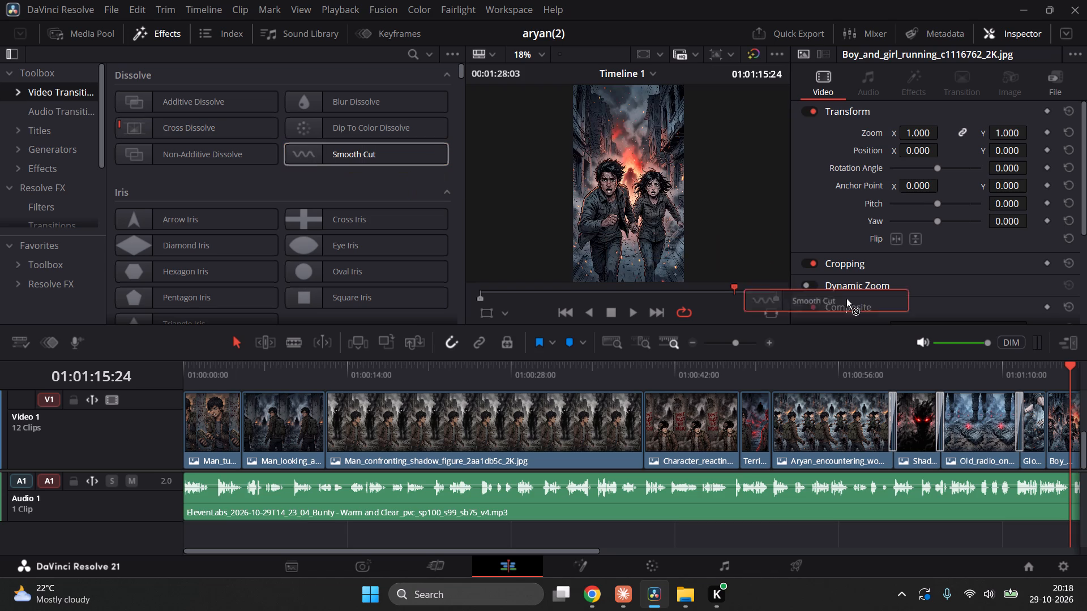
left_click_drag(846, 299, 969, 431)
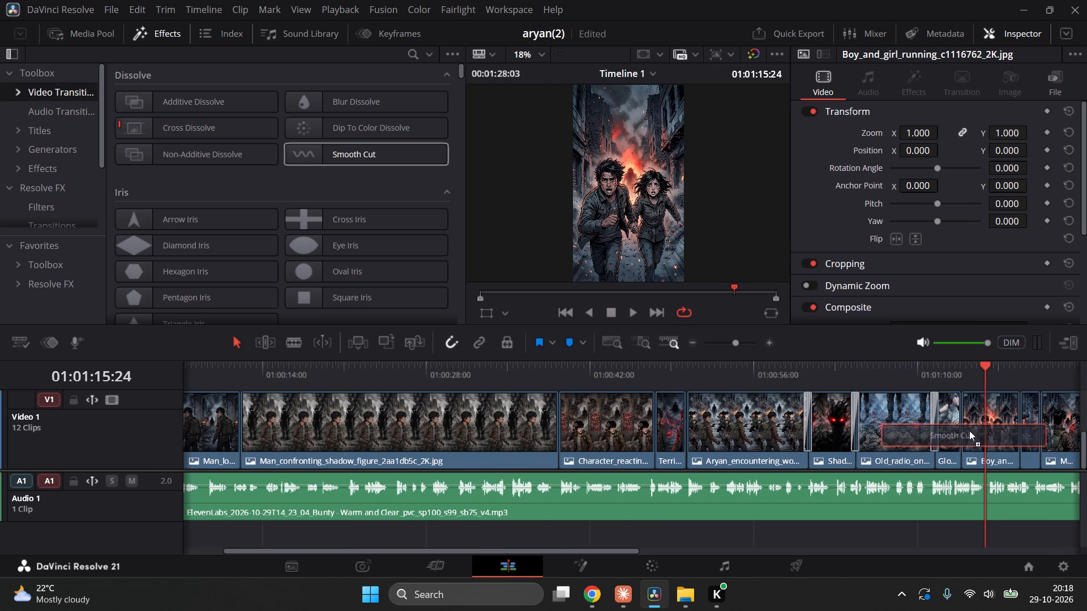
left_click_drag(969, 431, 968, 431)
left_click(953, 373)
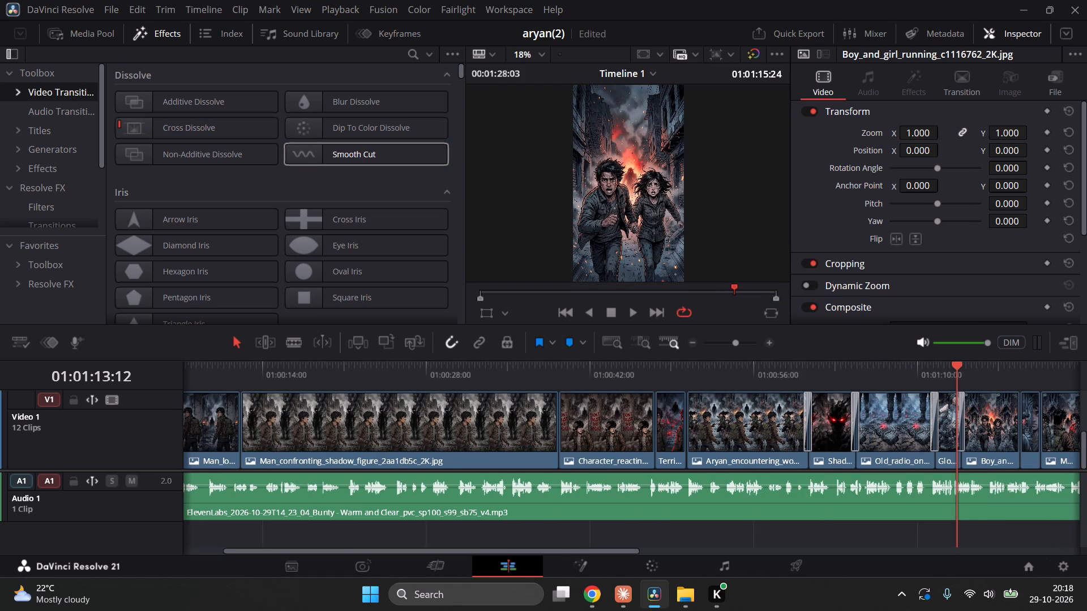
key("space")
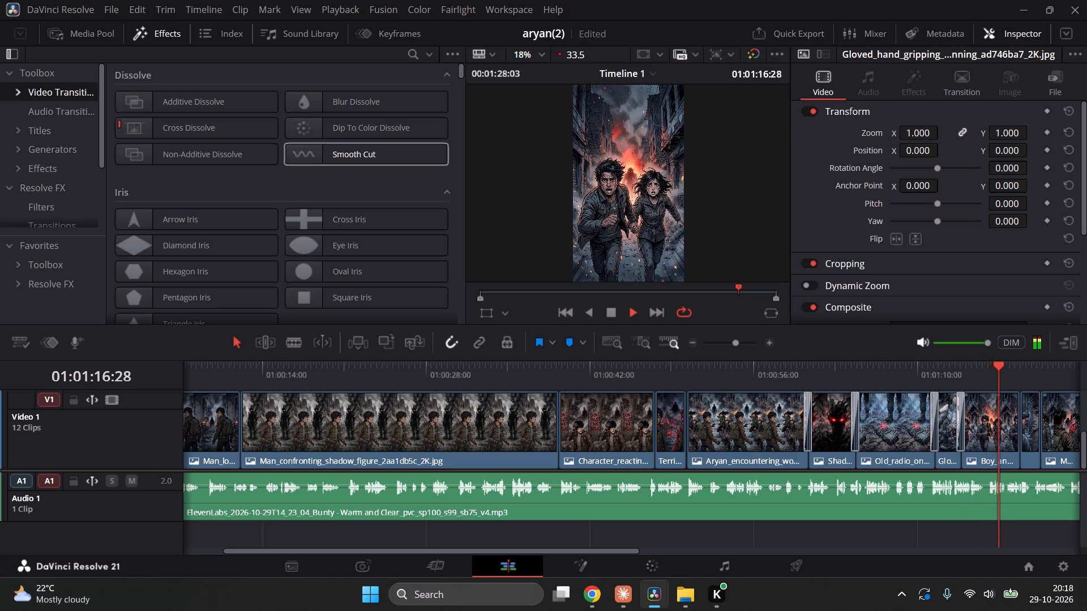
key("space")
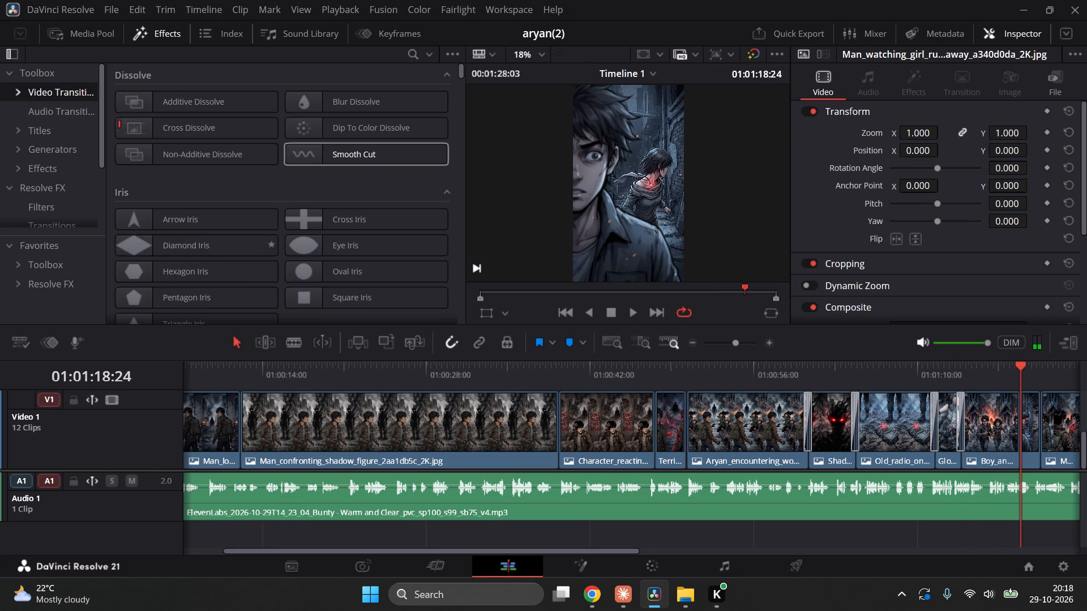
Apply a Push motion transition at the cut between the Boy_and_girl_running and Man_watching_girl clips, and play it back.
scroll(206, 257, "down", 2)
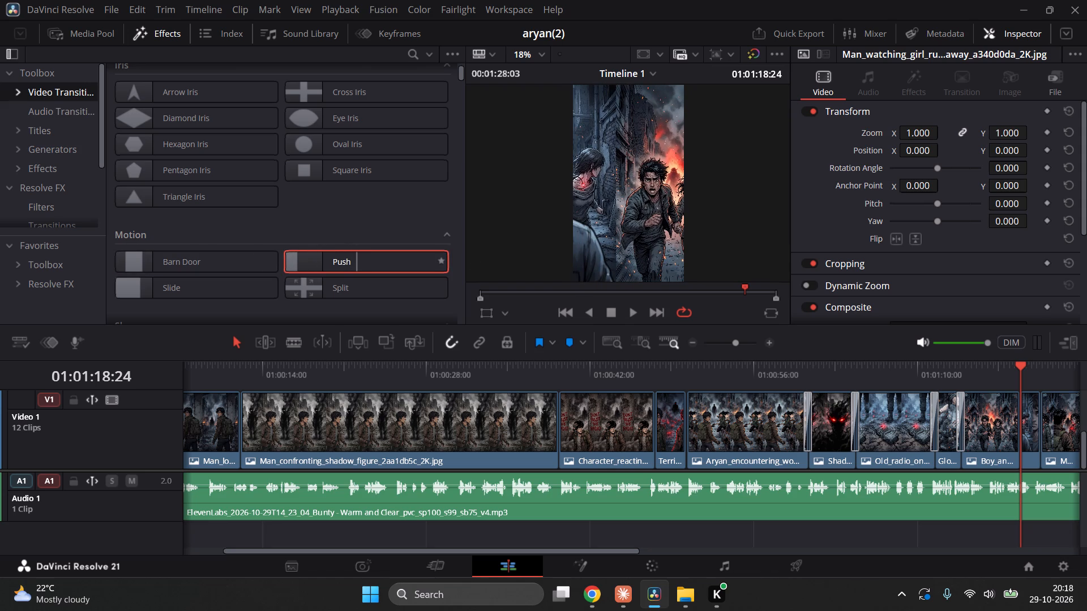
left_click_drag(360, 256, 661, 295)
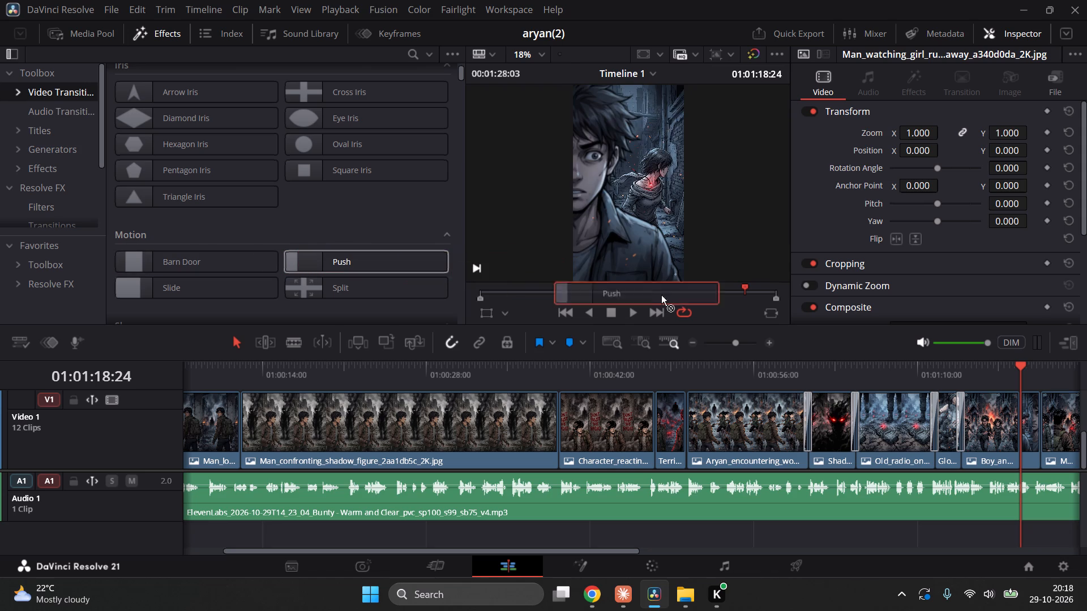
left_click_drag(661, 295, 1019, 427)
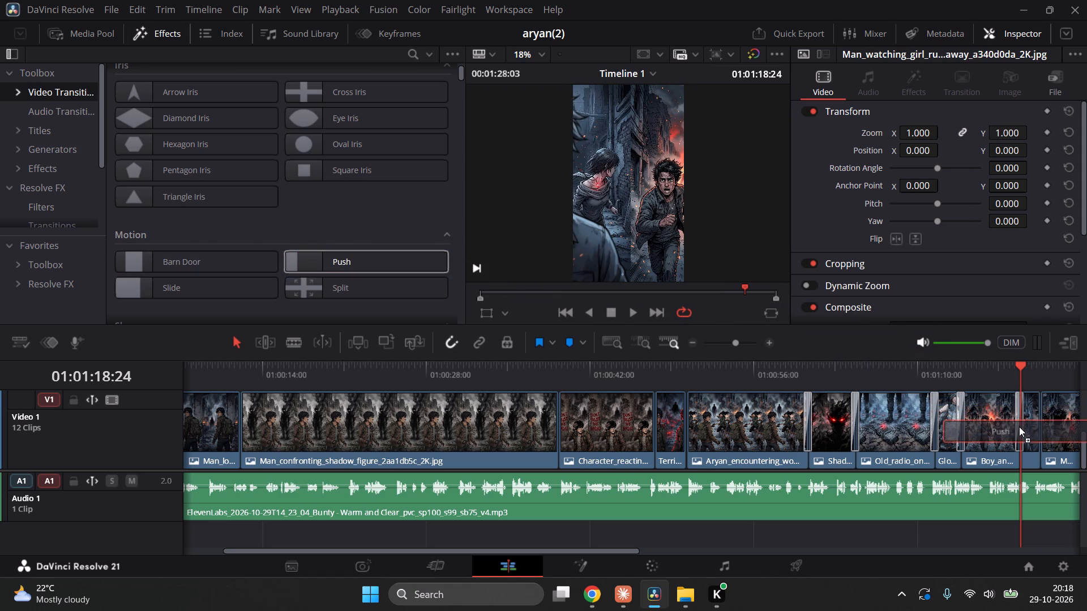
left_click_drag(1019, 427, 1007, 434)
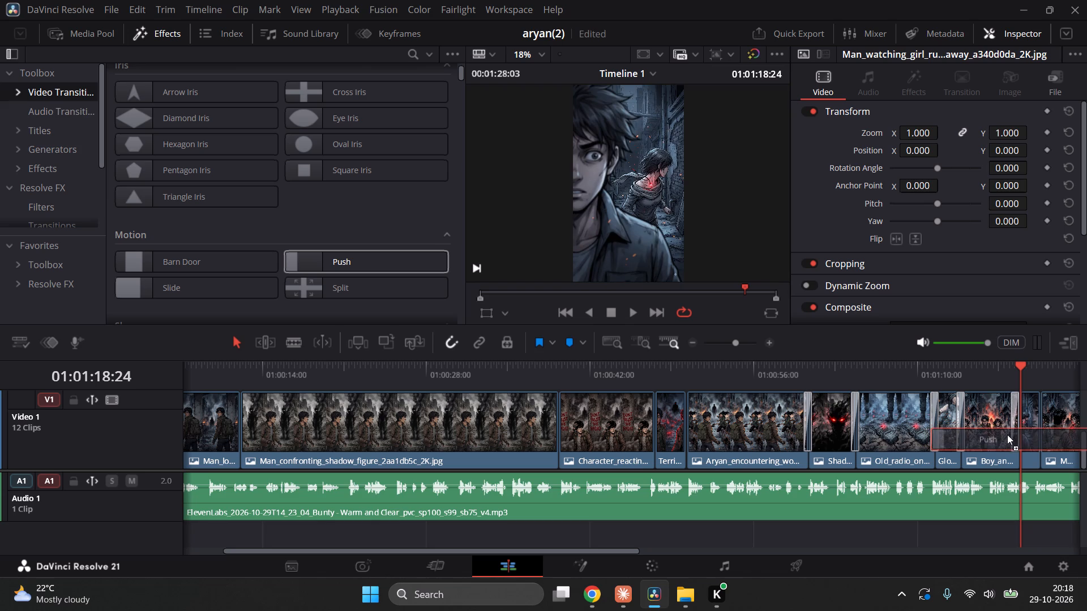
left_click_drag(1007, 434, 1010, 433)
left_click(988, 376)
key("space")
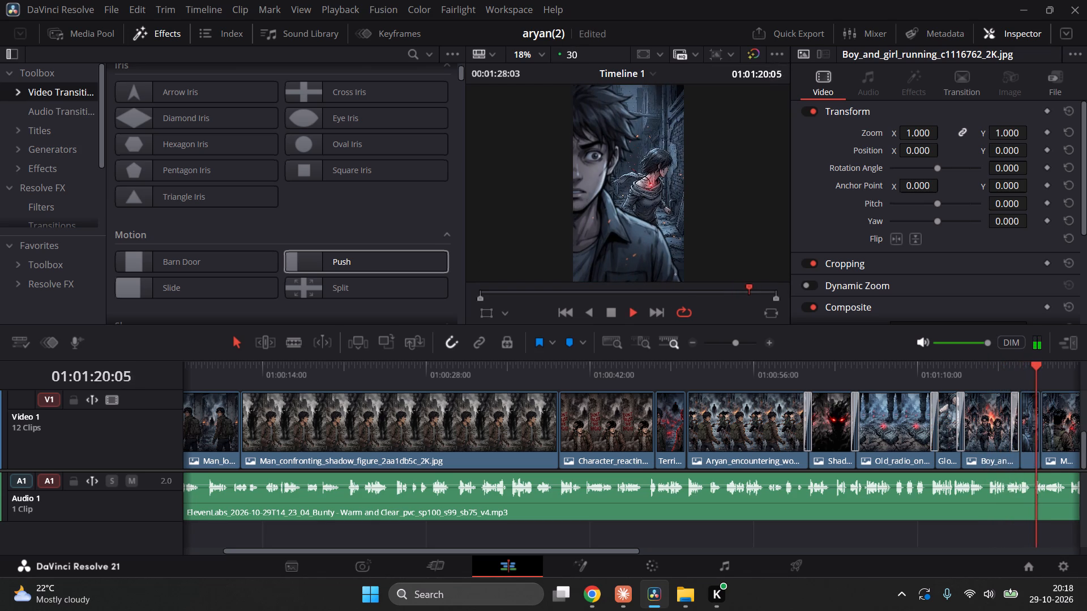
key("space")
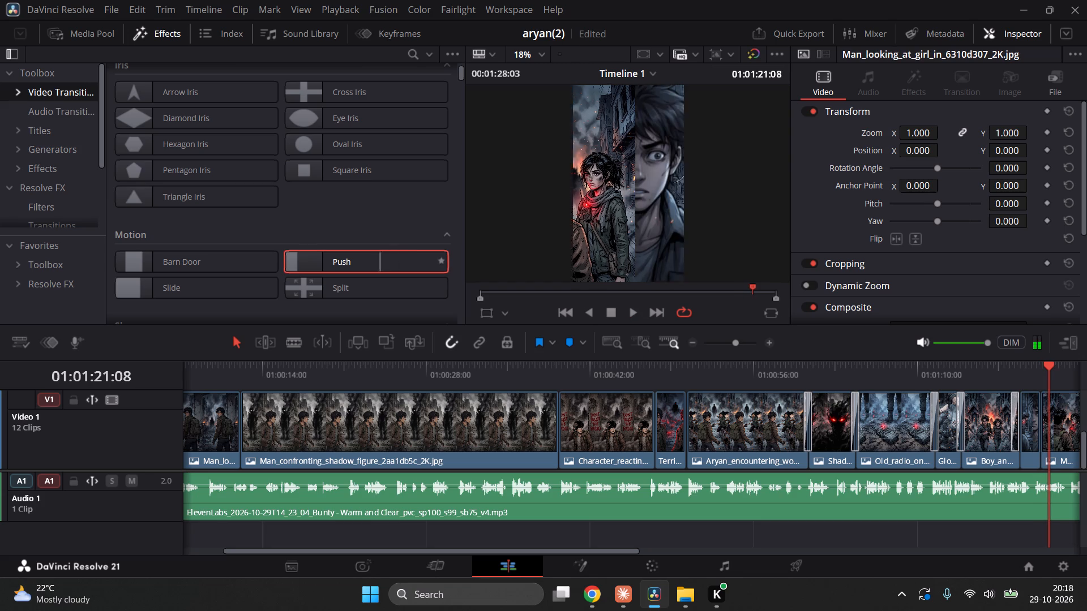
Apply a Crash Zoom Fusion transition at the cut between the Man_watching_girl and Man_looking_at_girl clips, and play it back.
scroll(350, 273, "down", 3)
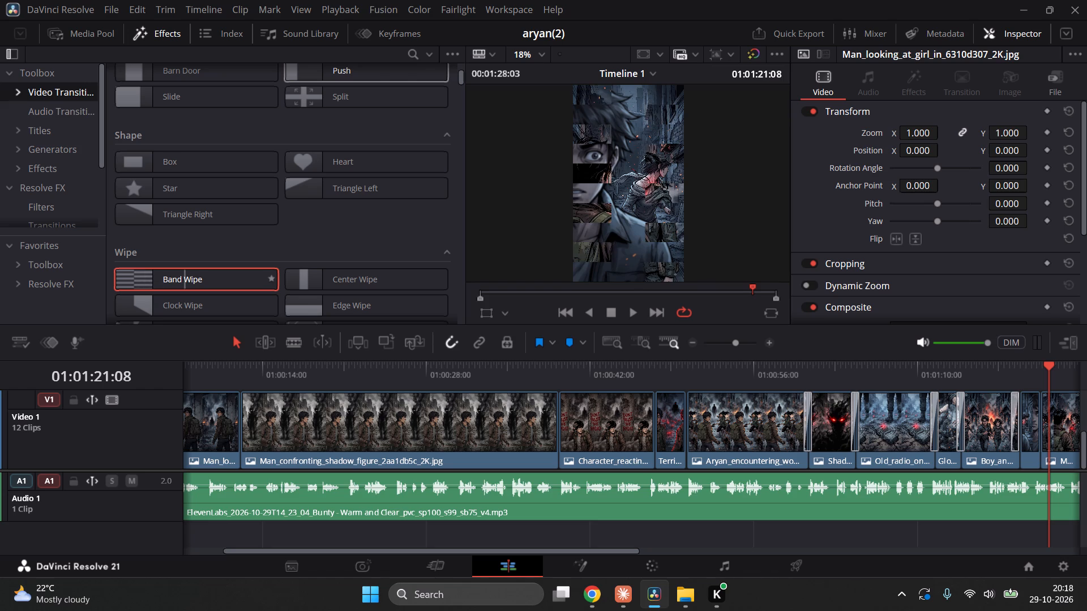
scroll(226, 277, "down", 2)
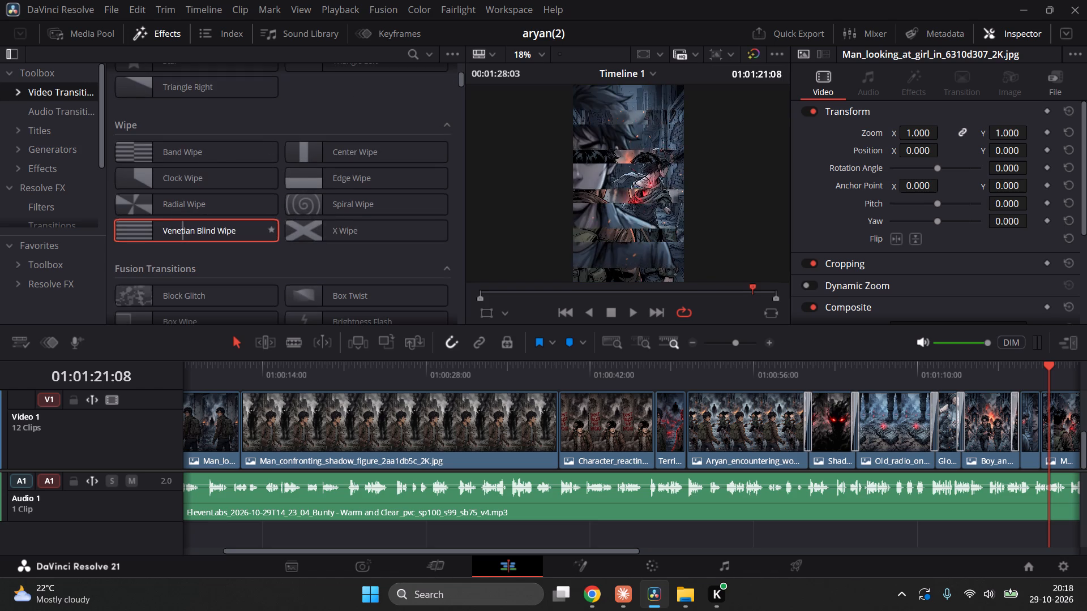
scroll(182, 235, "down", 3)
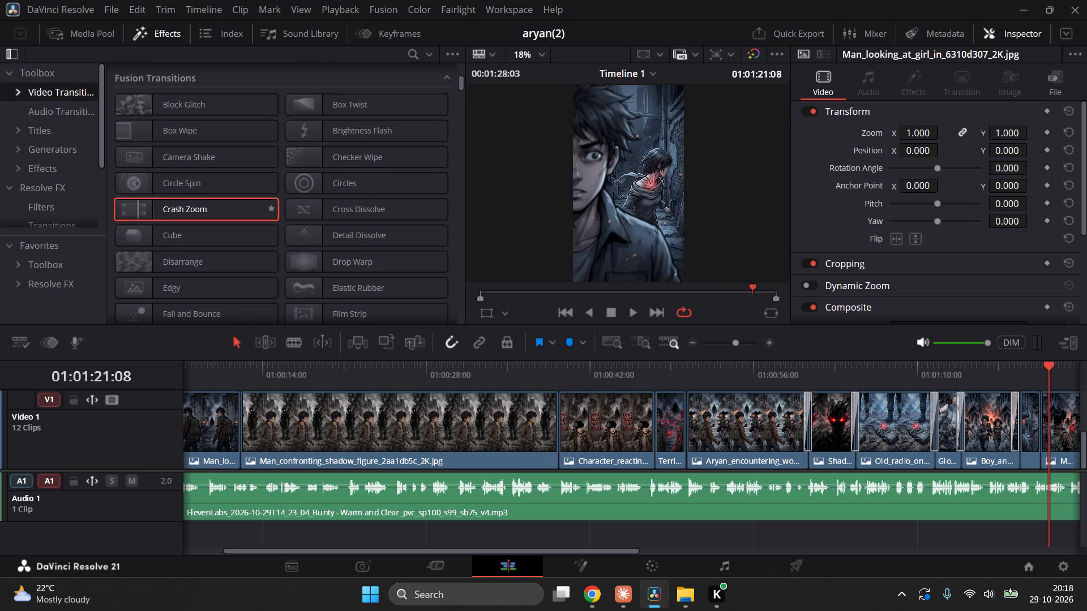
left_click_drag(199, 209, 388, 227)
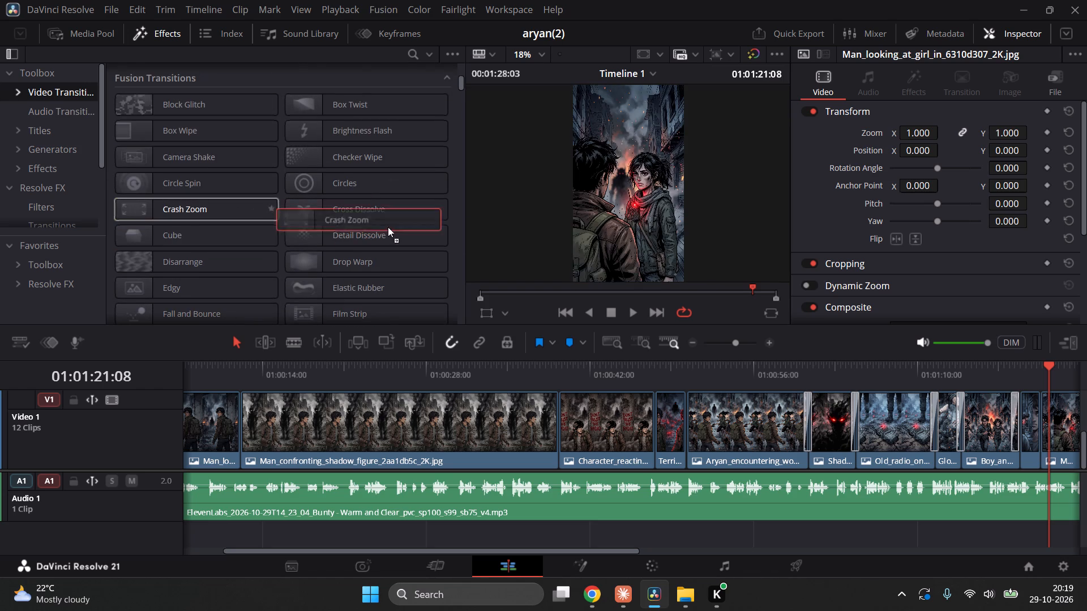
left_click_drag(388, 227, 1042, 431)
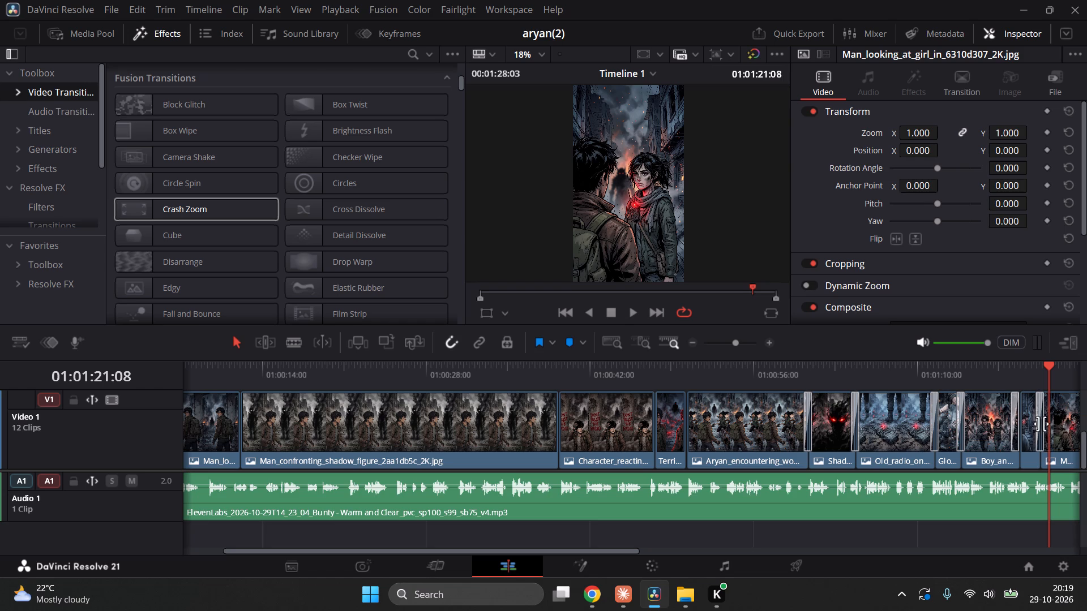
left_click(1026, 375)
key("space")
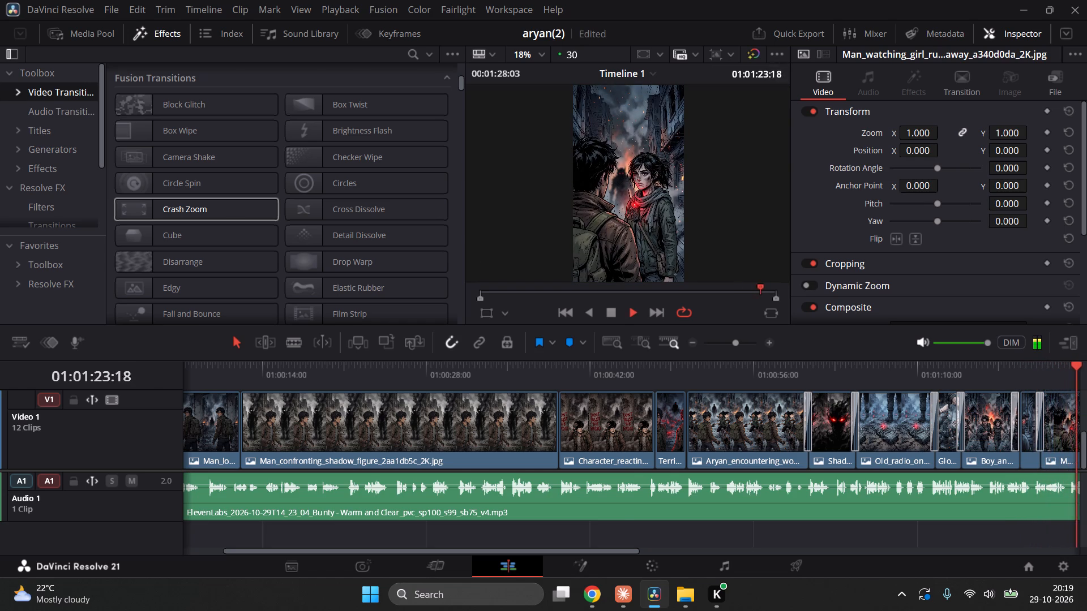
key("space")
key("space")
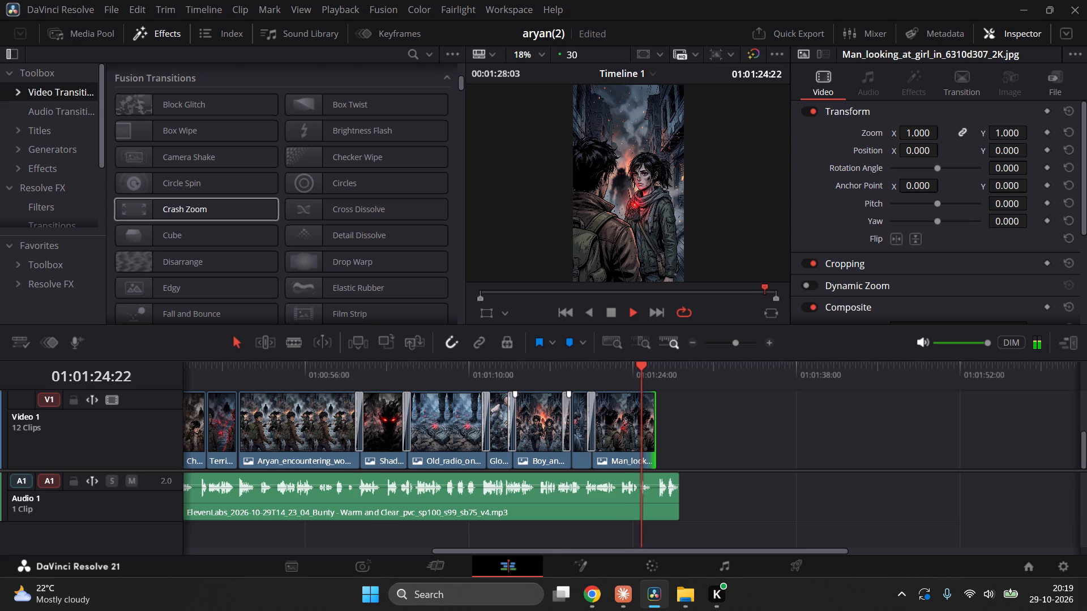
key("space")
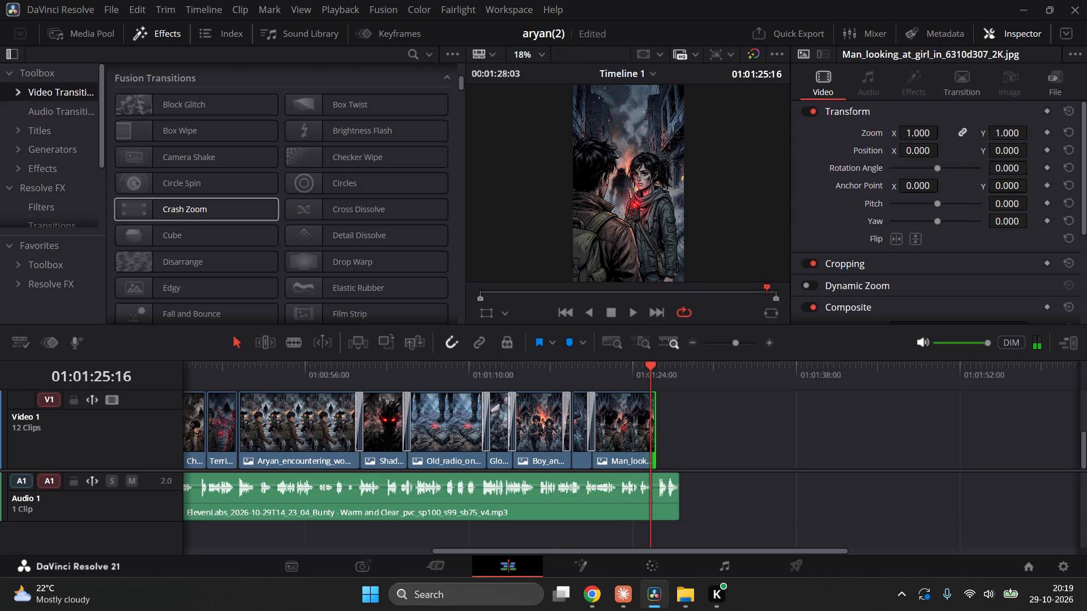
Apply a Detail Dissolve Fusion transition at the cut between the Man_turning_off_radio and Man_looking_at_shadow clips, and play it back.
left_click_drag(434, 366, 72, 437)
key("space")
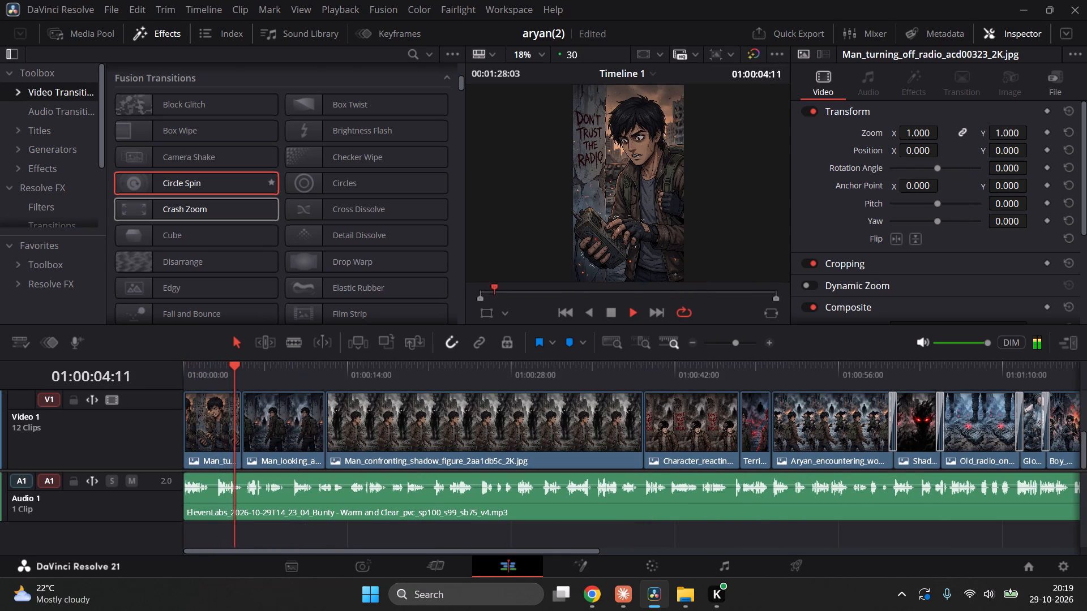
key("space")
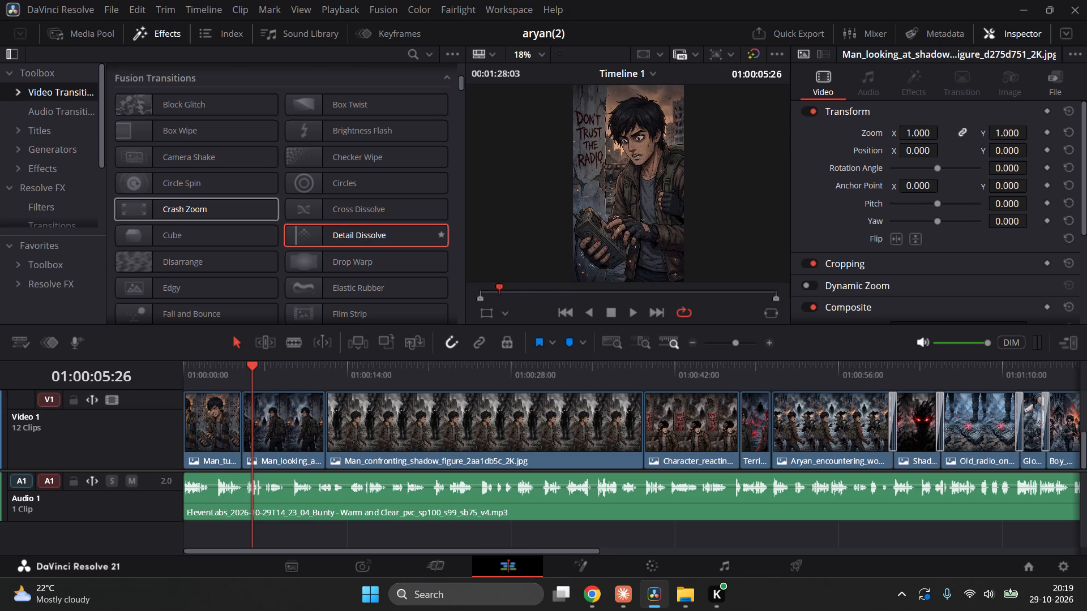
left_click_drag(324, 238, 233, 412)
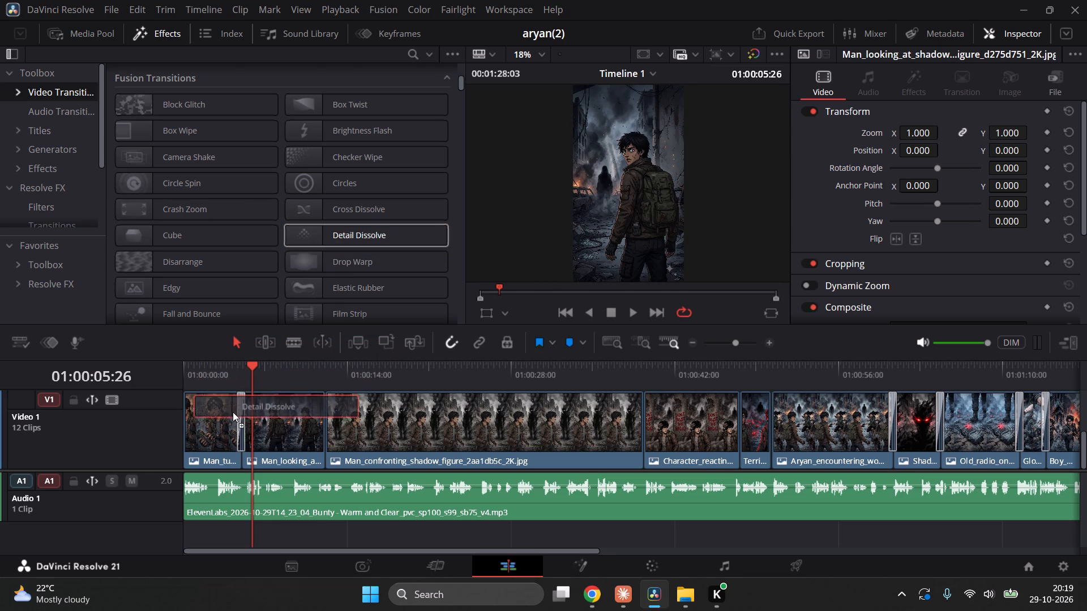
left_click_drag(233, 412, 237, 416)
left_click(228, 373)
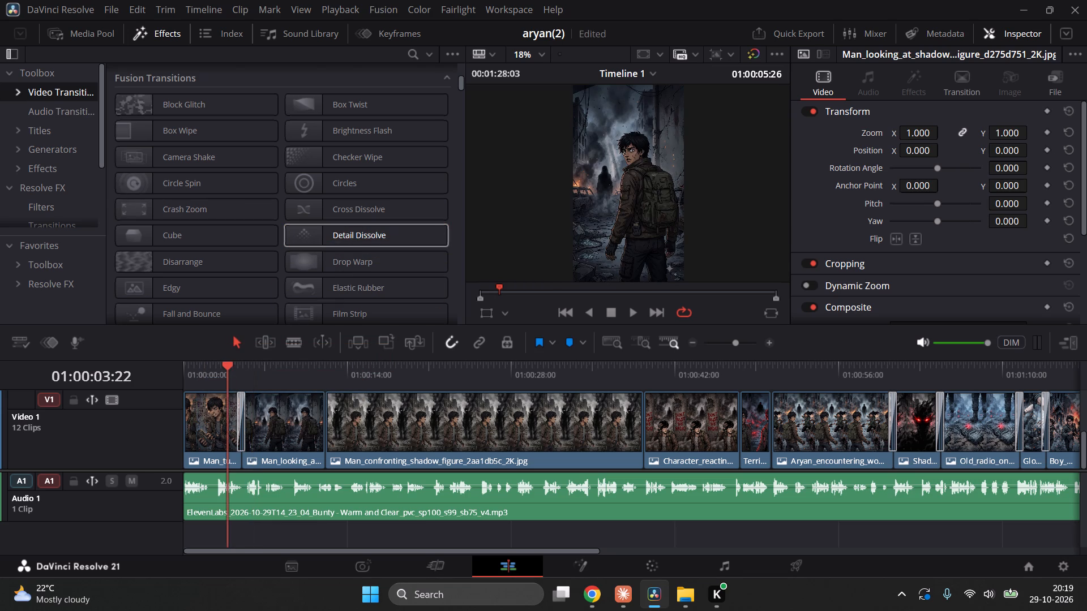
key("space")
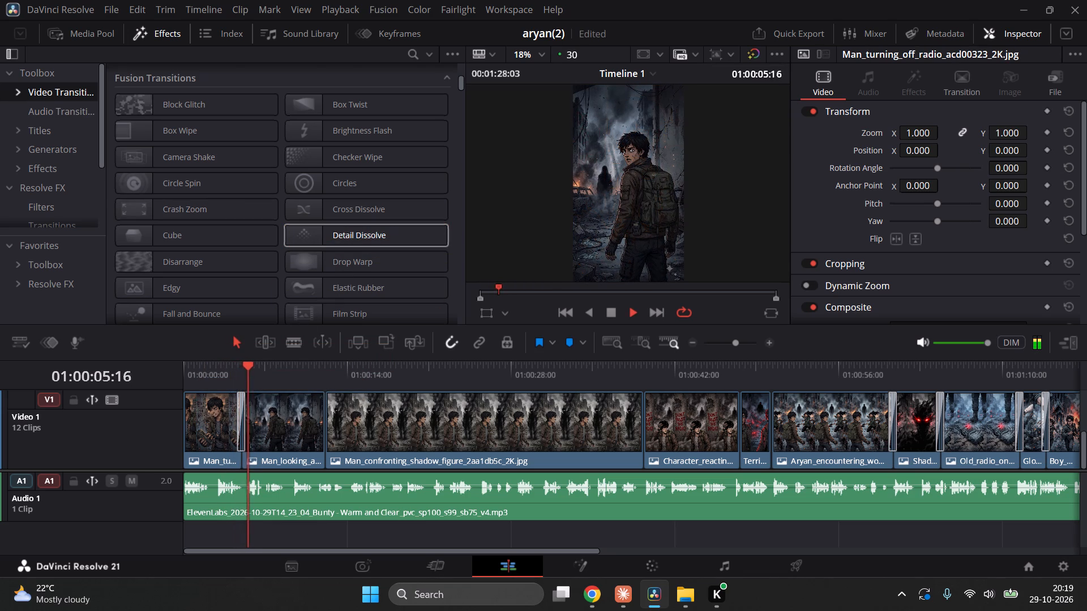
key("space")
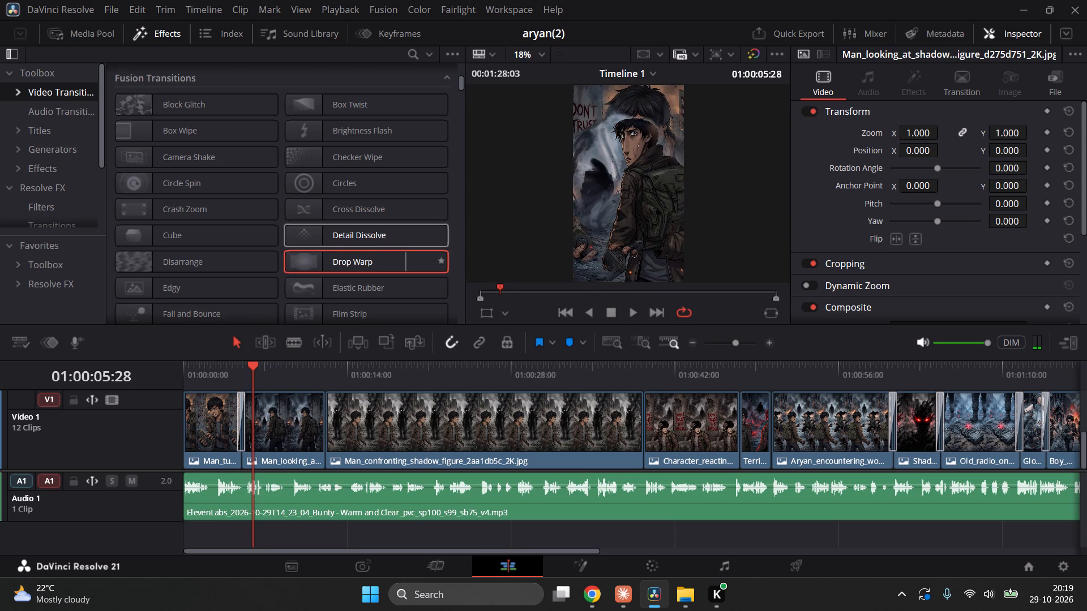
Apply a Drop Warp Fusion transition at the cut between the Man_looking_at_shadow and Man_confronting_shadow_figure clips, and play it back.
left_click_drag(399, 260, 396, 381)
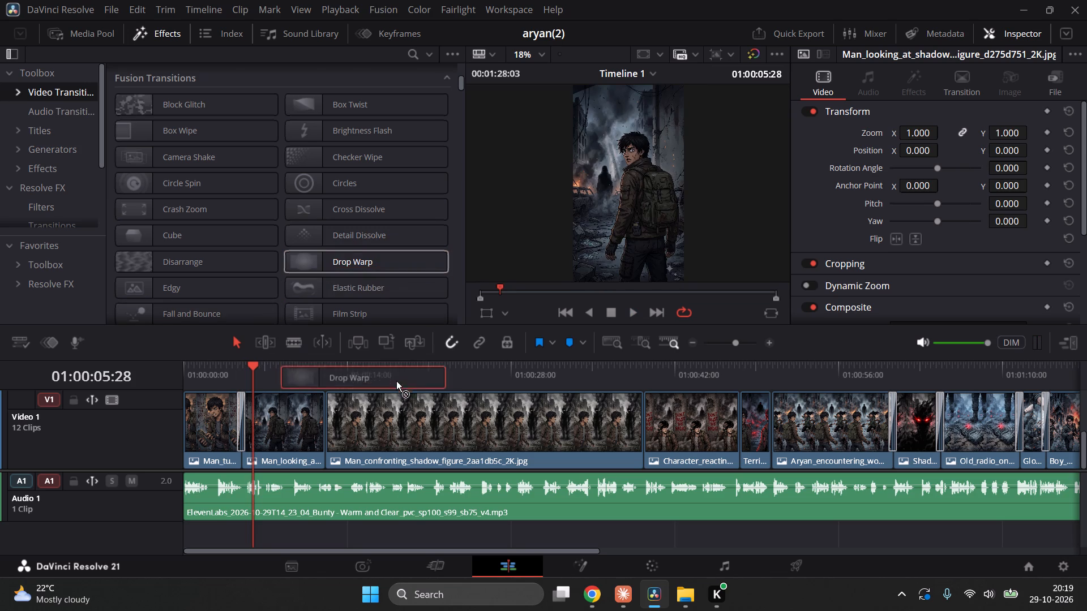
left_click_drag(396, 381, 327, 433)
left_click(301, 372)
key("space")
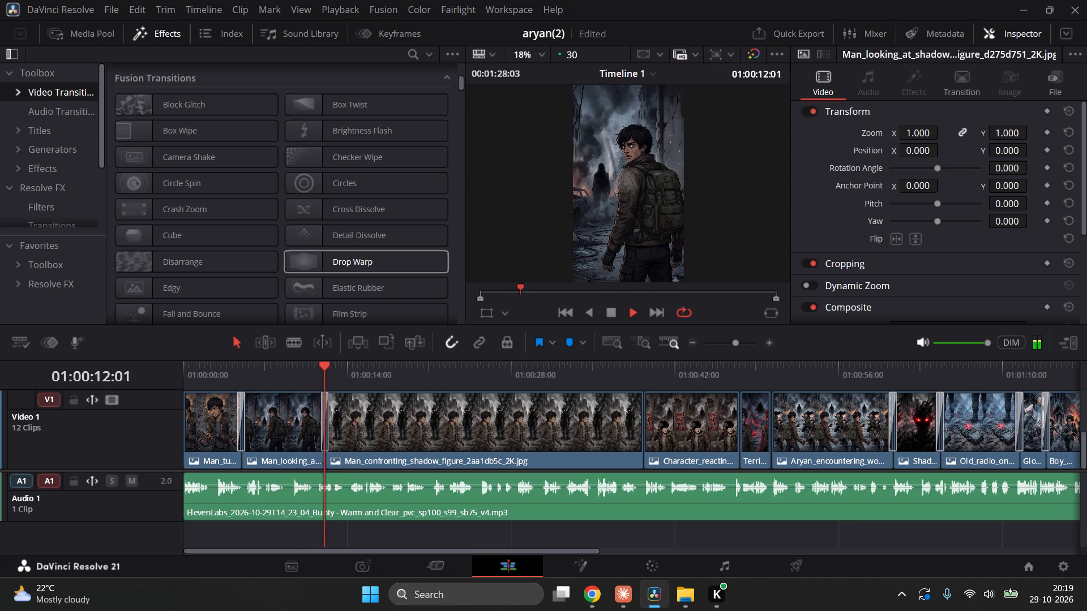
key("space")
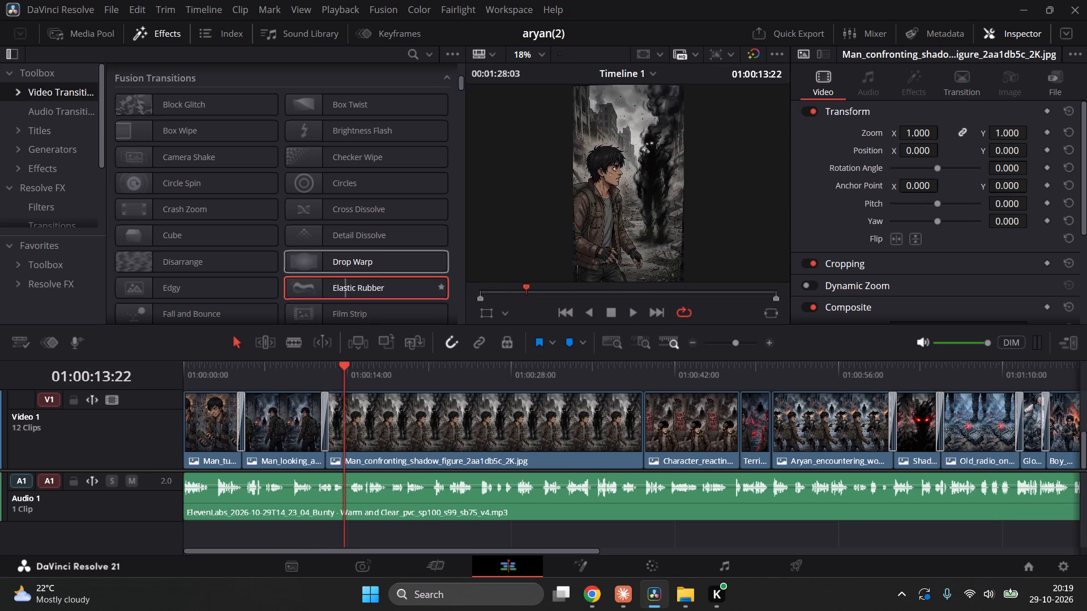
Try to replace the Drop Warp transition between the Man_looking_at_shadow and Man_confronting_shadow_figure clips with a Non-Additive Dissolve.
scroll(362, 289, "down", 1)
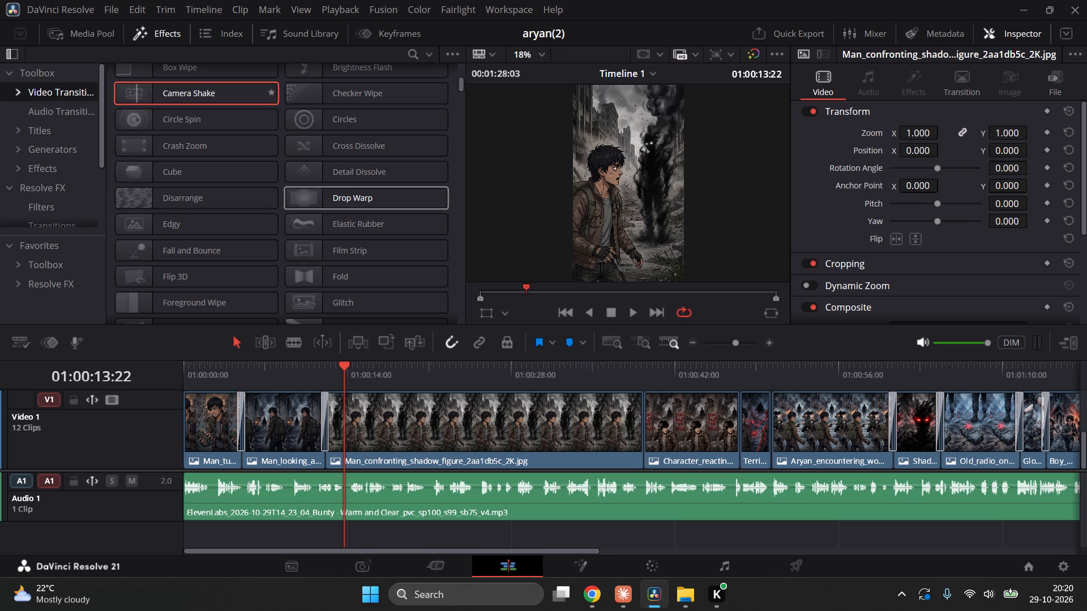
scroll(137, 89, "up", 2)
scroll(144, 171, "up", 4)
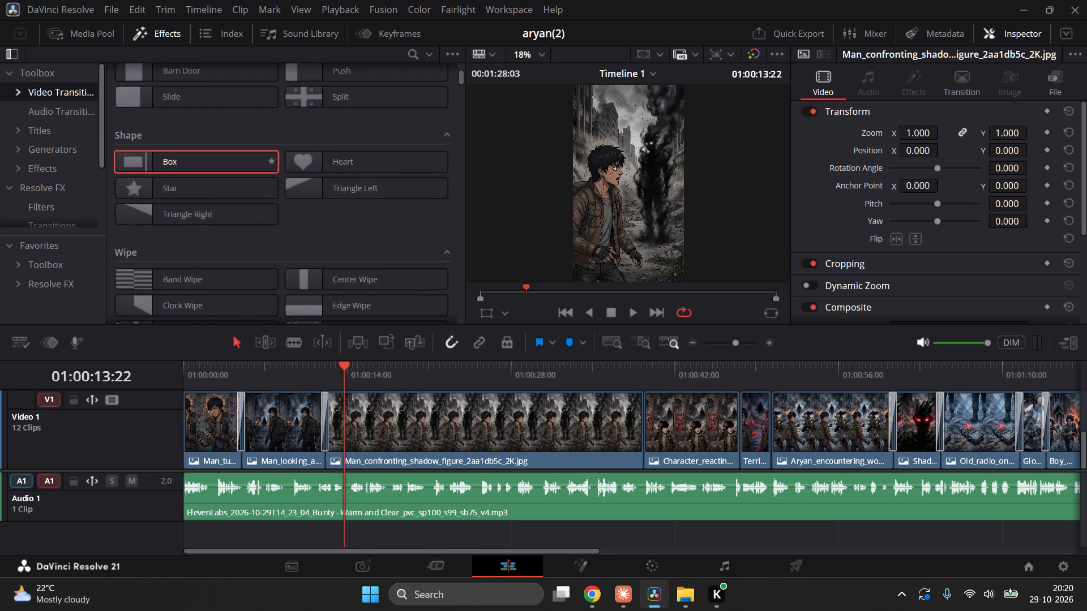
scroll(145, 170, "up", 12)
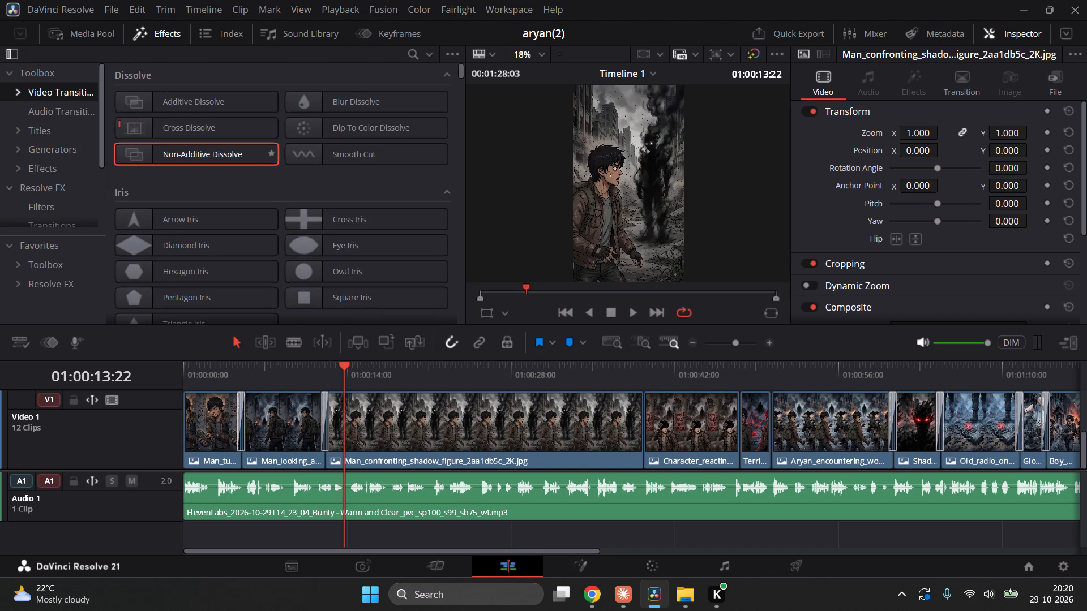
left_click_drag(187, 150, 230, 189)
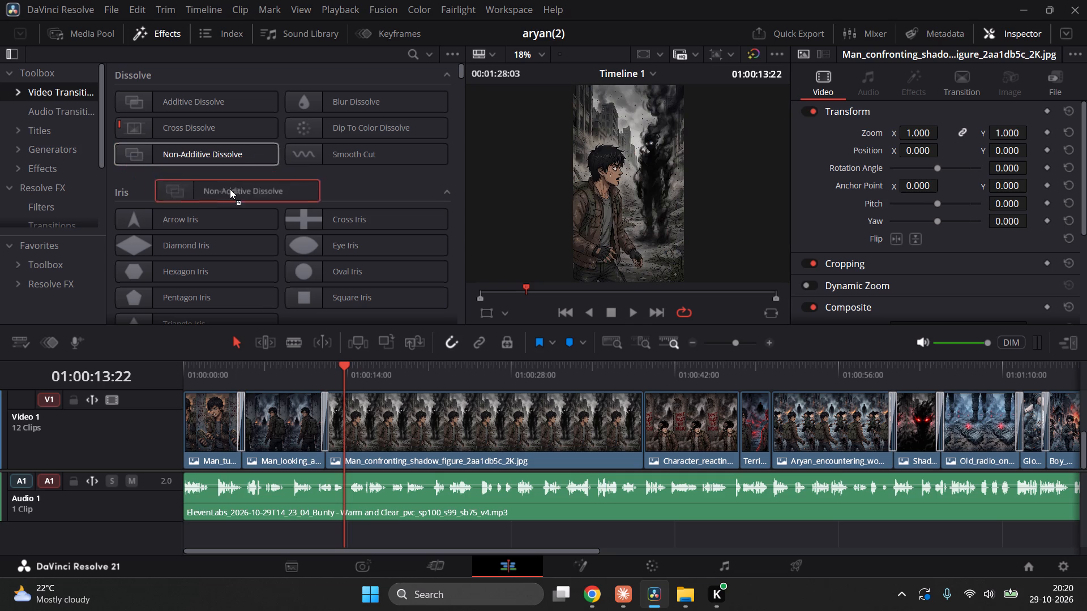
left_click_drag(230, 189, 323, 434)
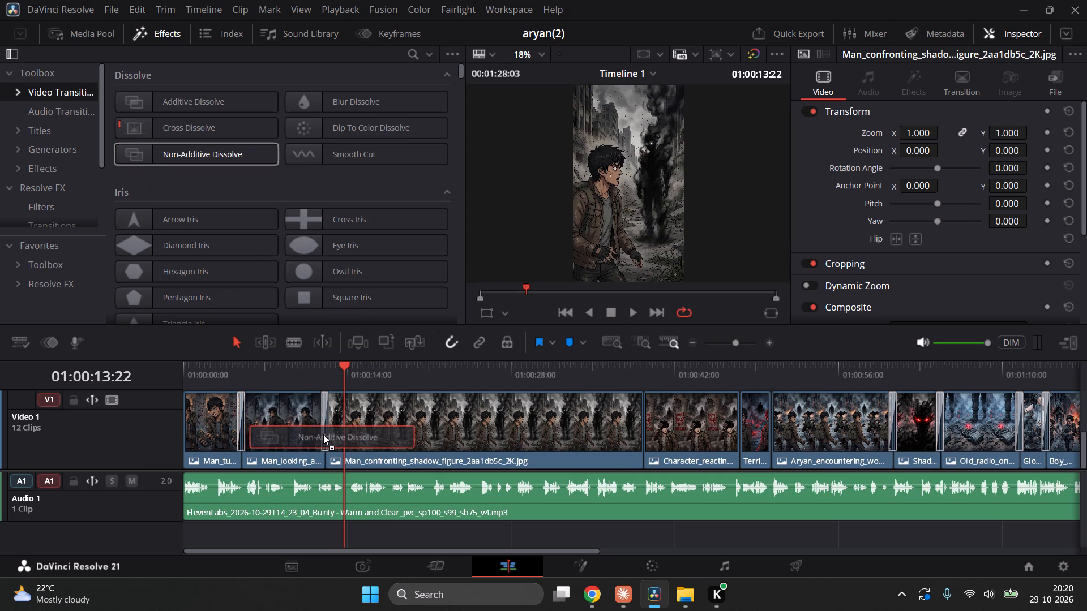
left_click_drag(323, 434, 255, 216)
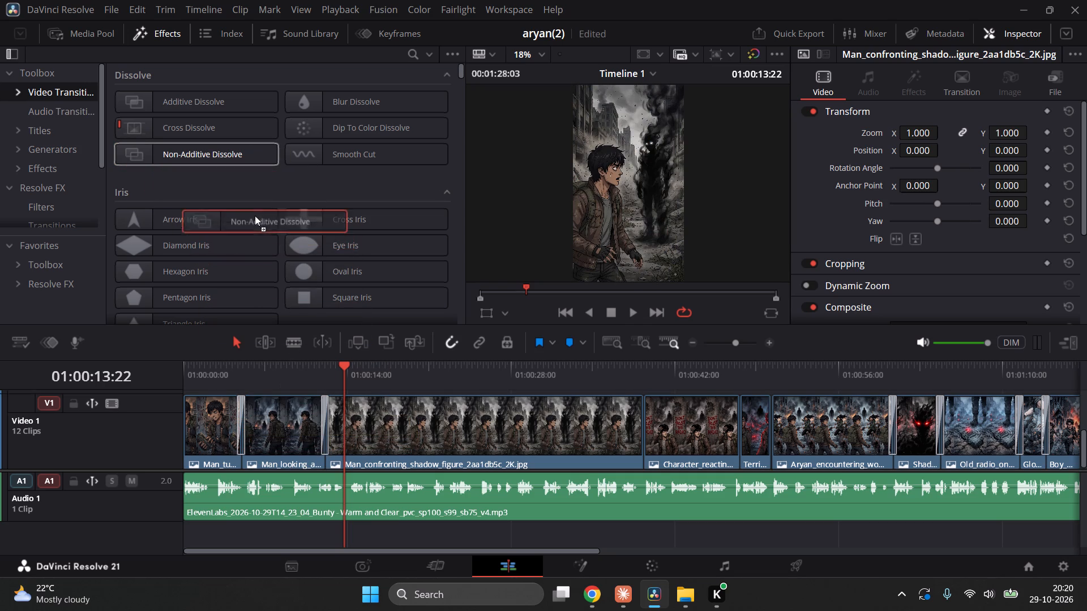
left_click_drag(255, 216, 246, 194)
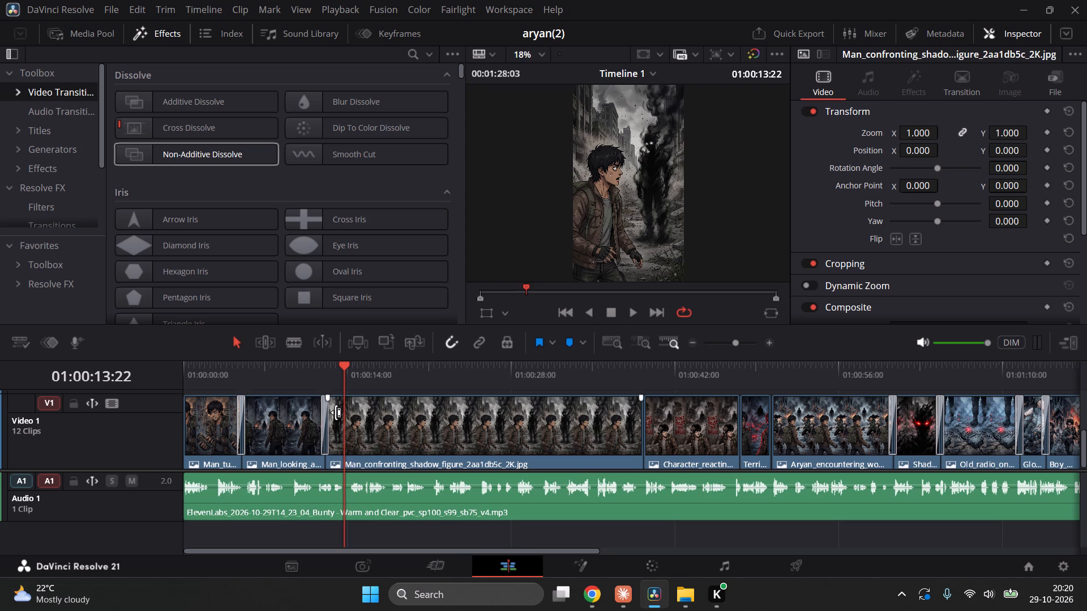
Undo the Drop Warp between the Man_looking_at_shadow and Man_confronting_shadow_figure clips, apply a Non-Additive Dissolve there instead, and play it back.
key("ctrl+z")
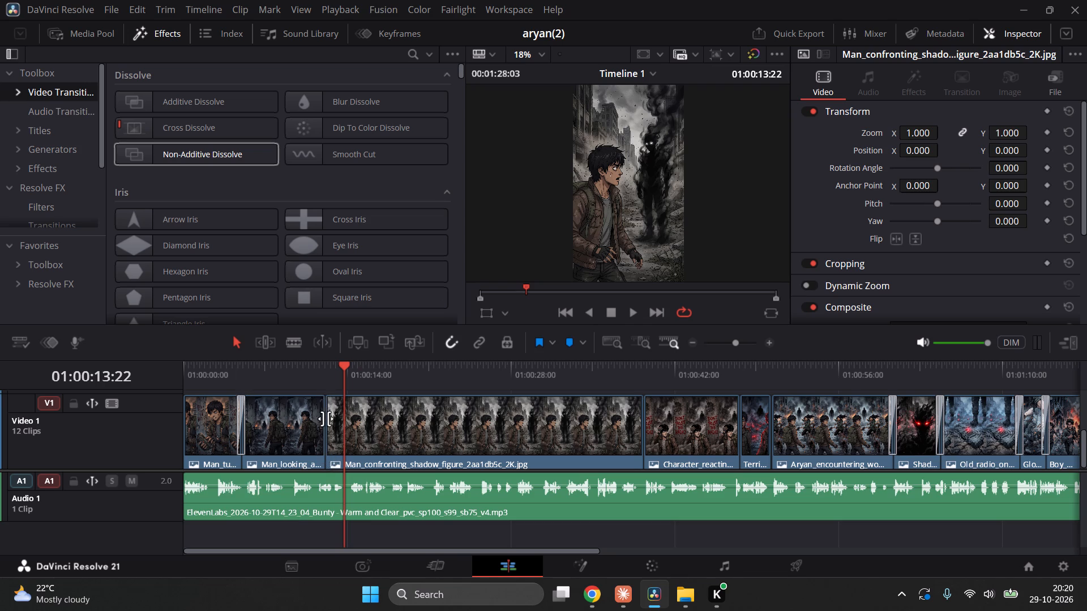
left_click_drag(155, 156, 267, 358)
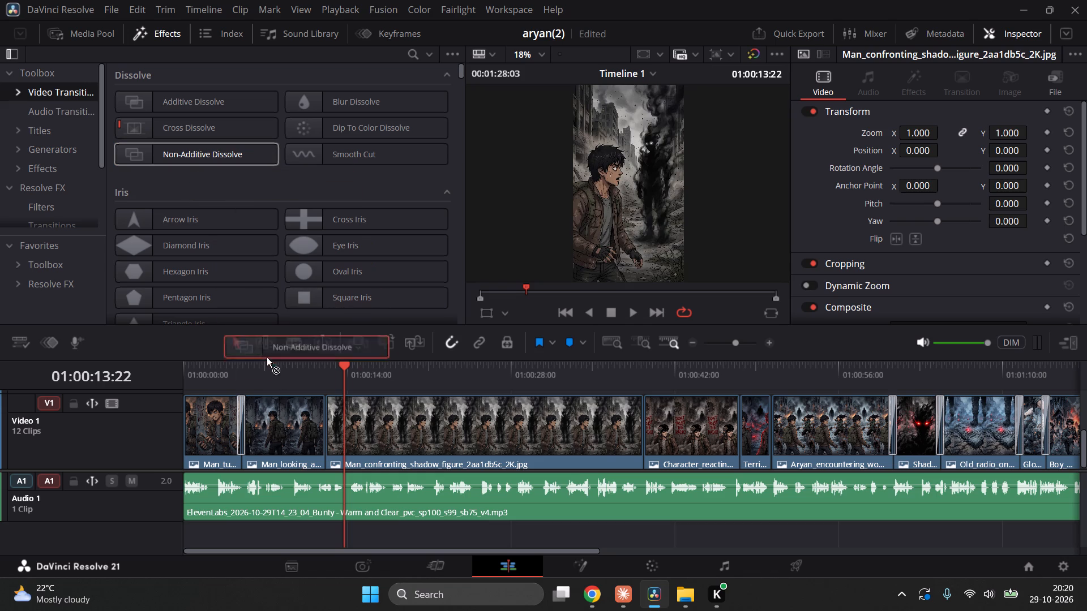
left_click_drag(267, 358, 315, 445)
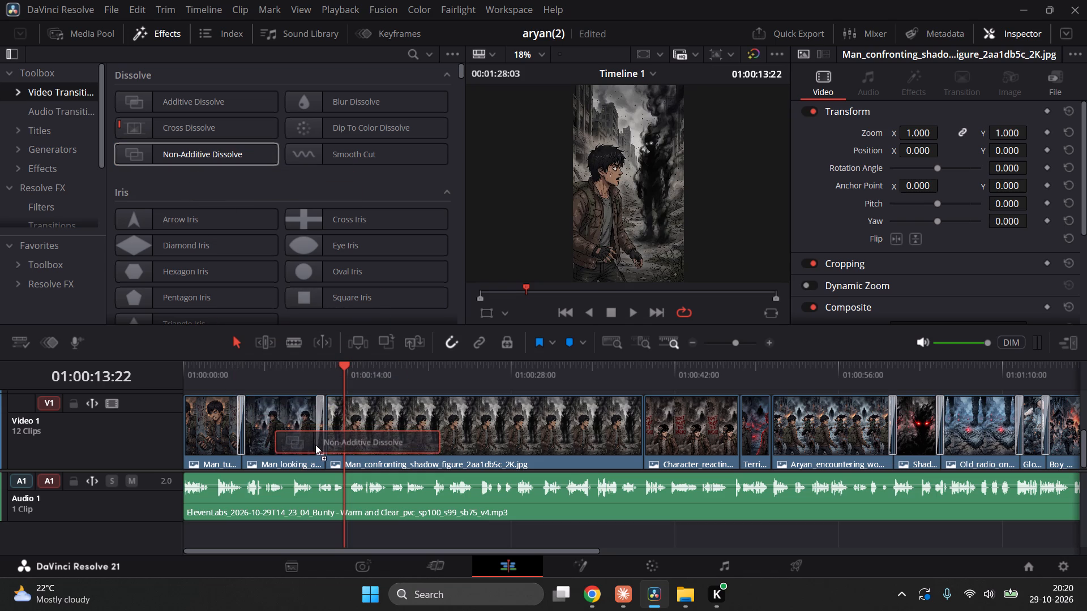
left_click_drag(315, 445, 318, 445)
left_click(299, 370)
key("space")
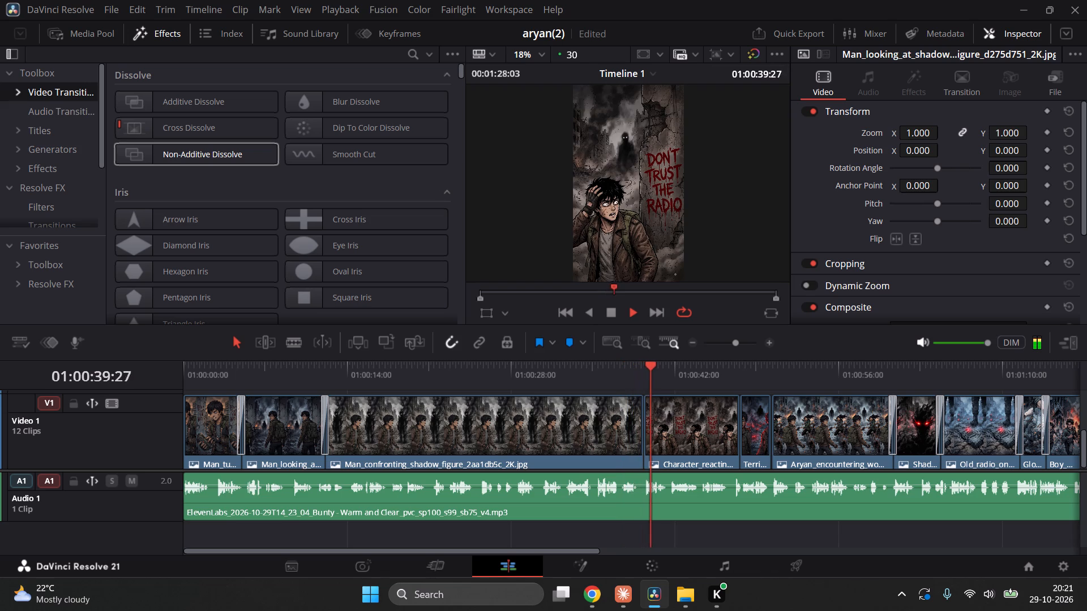
key("space")
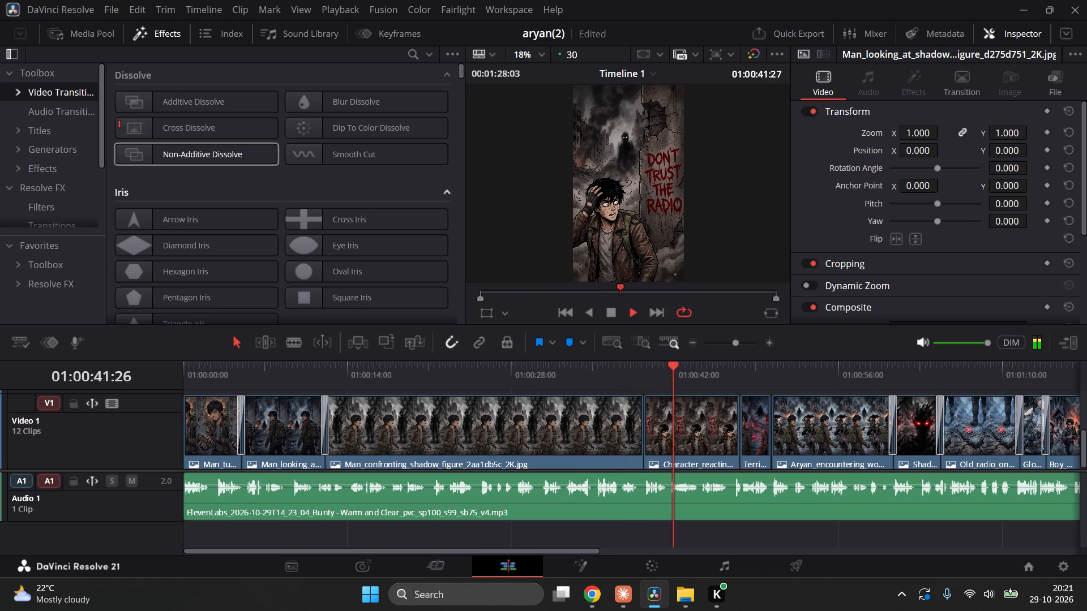
Apply a Dip To Color Dissolve at the cut between the Man_confronting_shadow_figure and Character_reacting clips, and play it back.
scroll(293, 215, "down", 3)
scroll(153, 297, "down", 1)
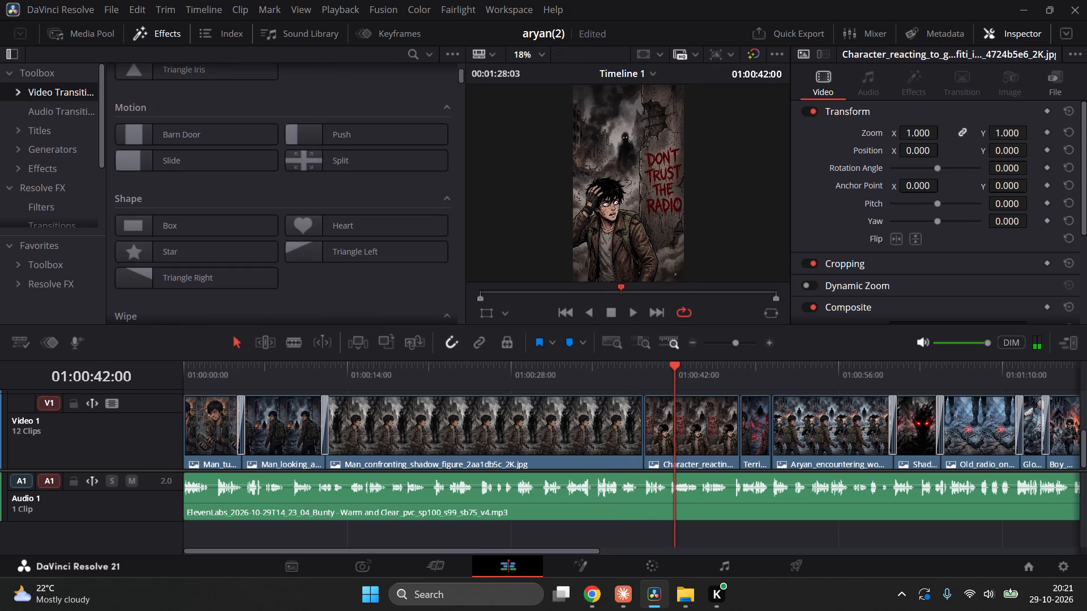
scroll(302, 161, "up", 11)
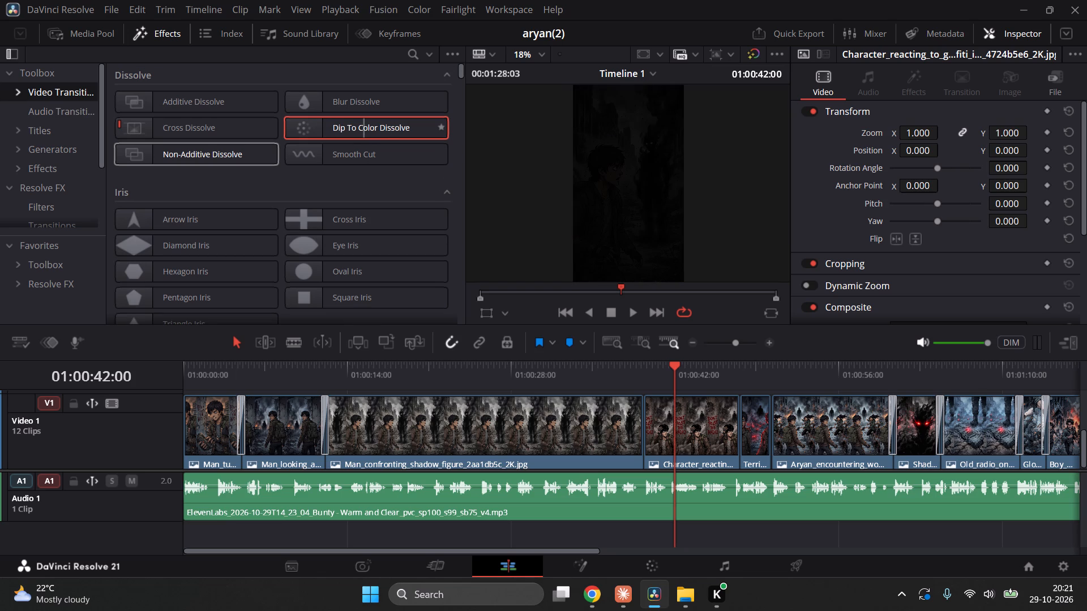
left_click_drag(363, 128, 654, 456)
left_click(625, 378)
key("space")
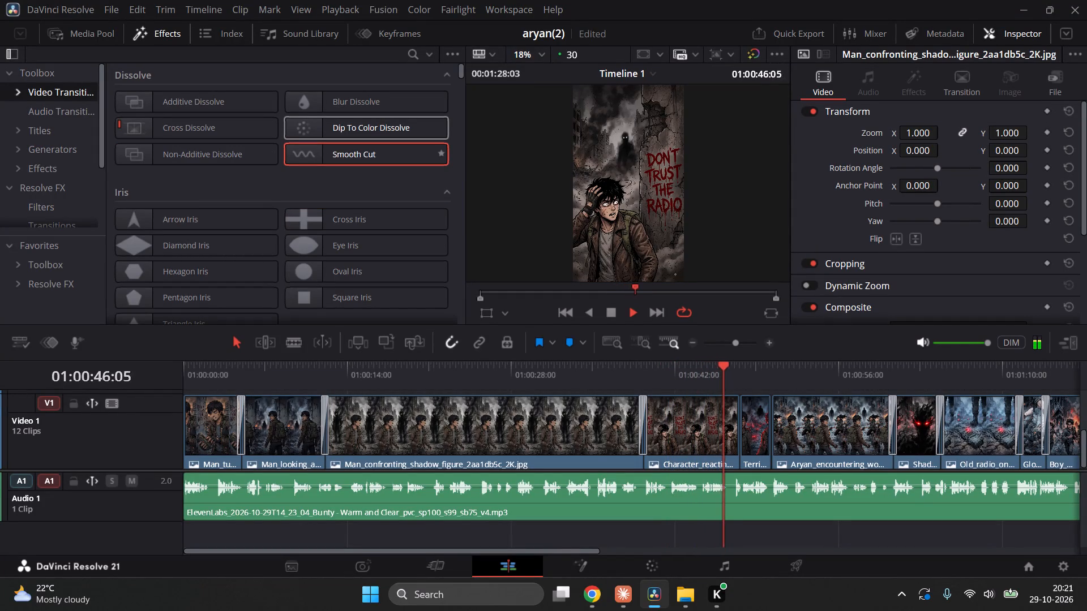
key("space")
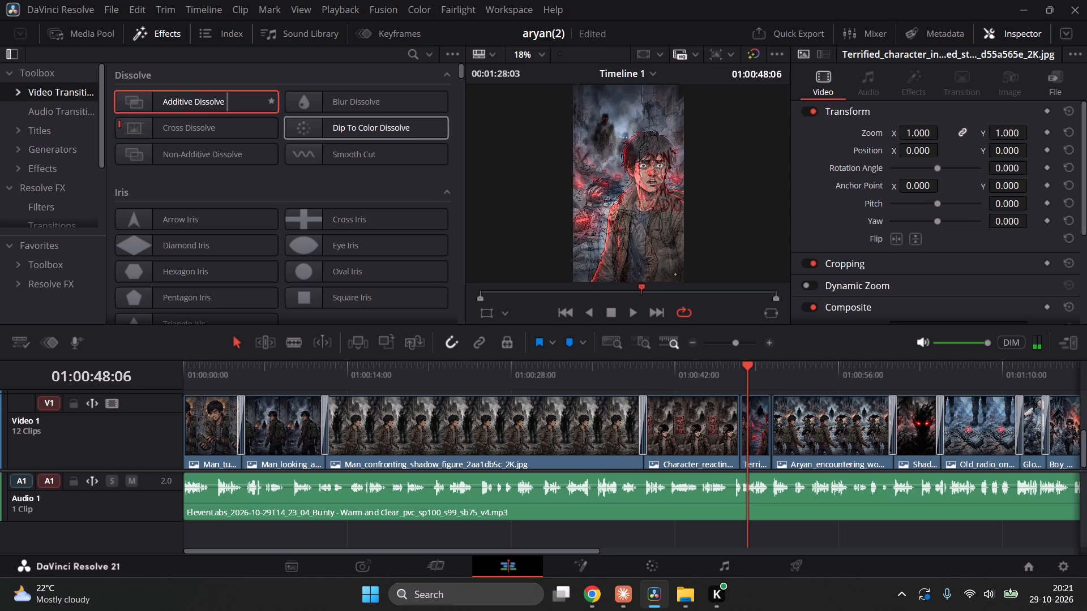
Apply an Additive Dissolve at the cut between the Character_reacting and Terrified_character clips, and play it back twice.
left_click_drag(155, 102, 664, 337)
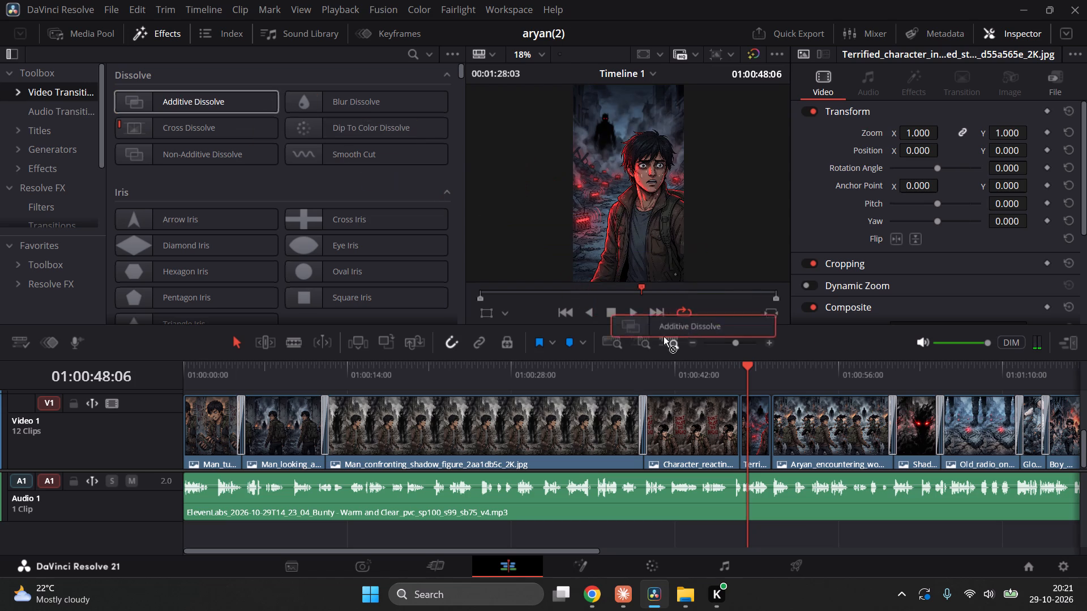
left_click_drag(664, 337, 742, 437)
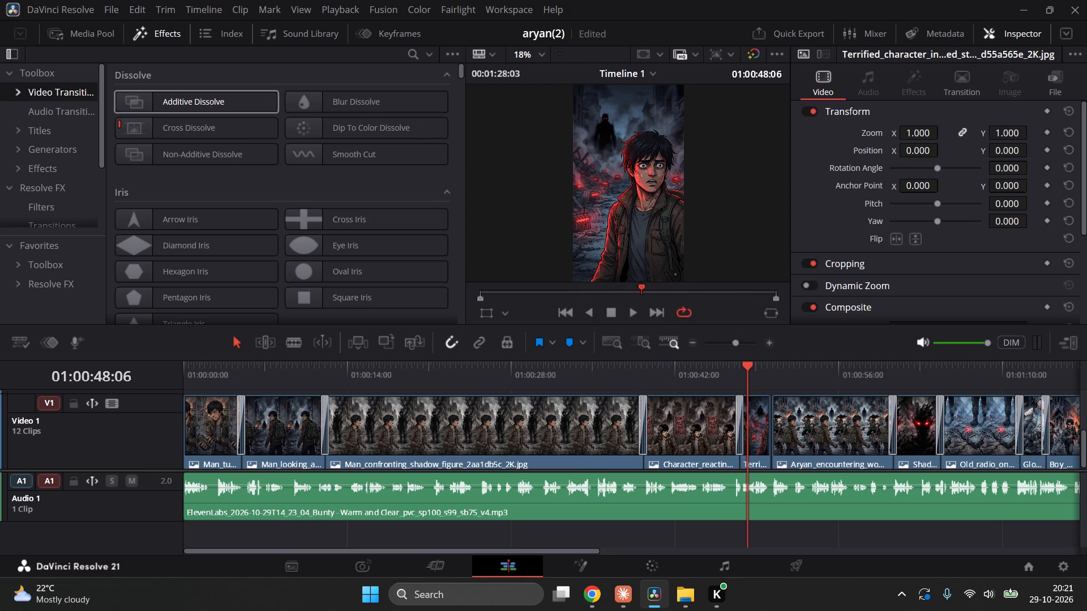
left_click(725, 377)
key("space")
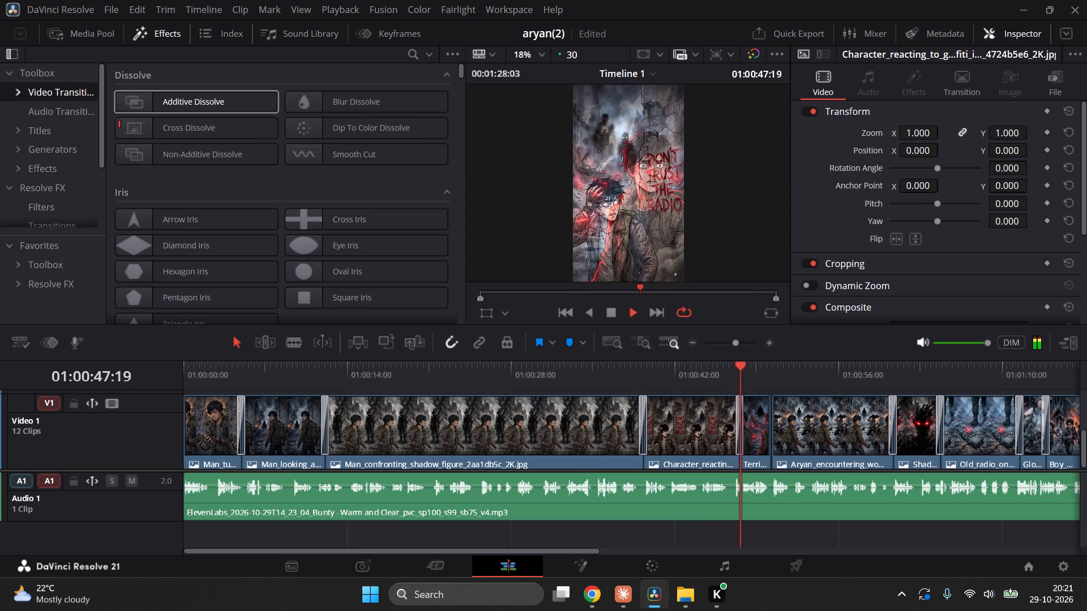
key("space")
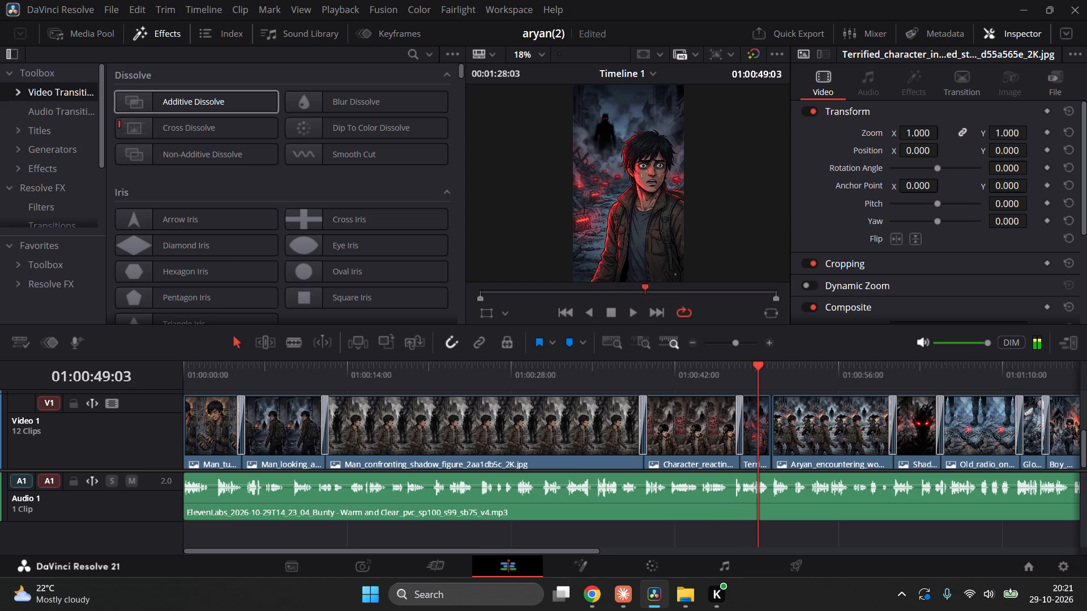
left_click(720, 381)
key("space")
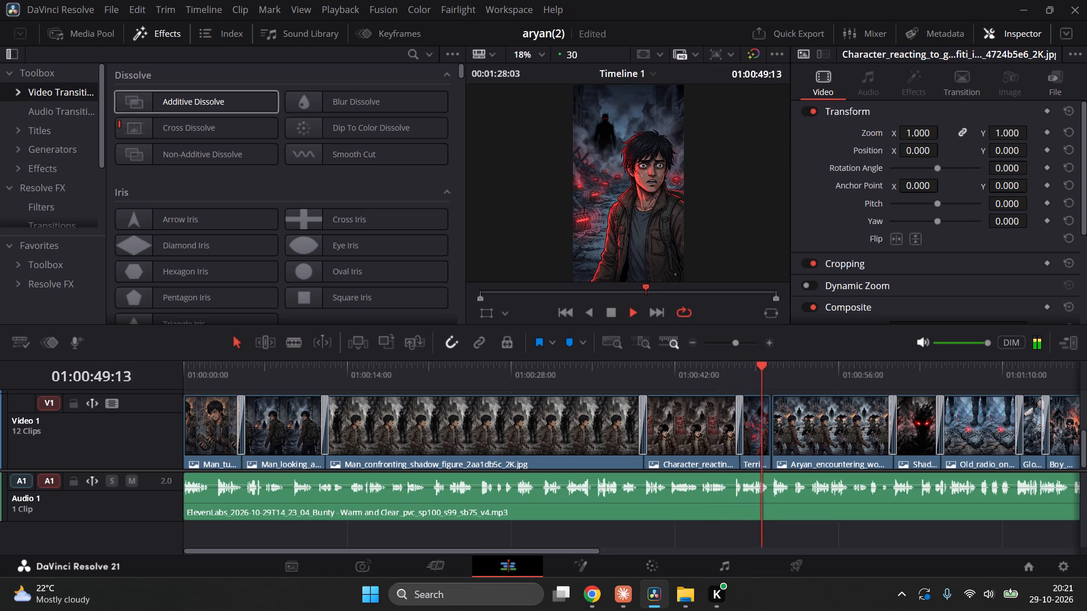
key("space")
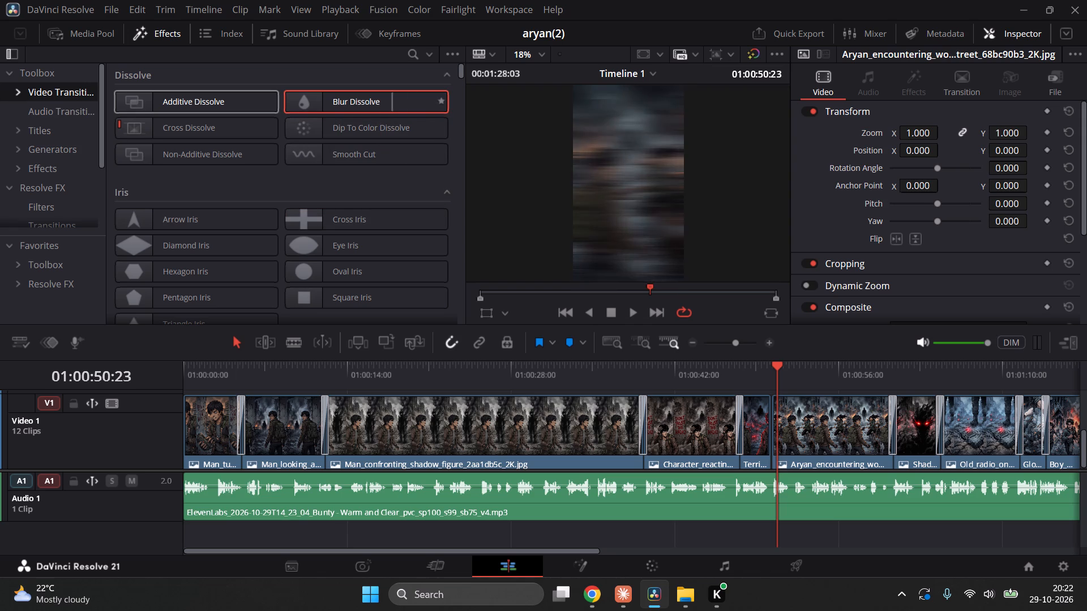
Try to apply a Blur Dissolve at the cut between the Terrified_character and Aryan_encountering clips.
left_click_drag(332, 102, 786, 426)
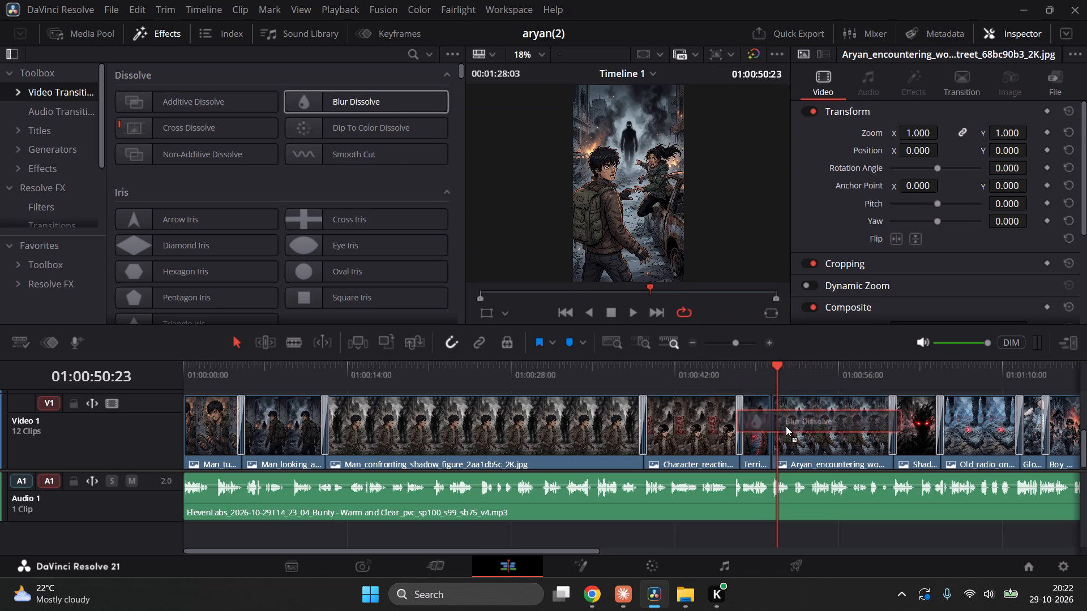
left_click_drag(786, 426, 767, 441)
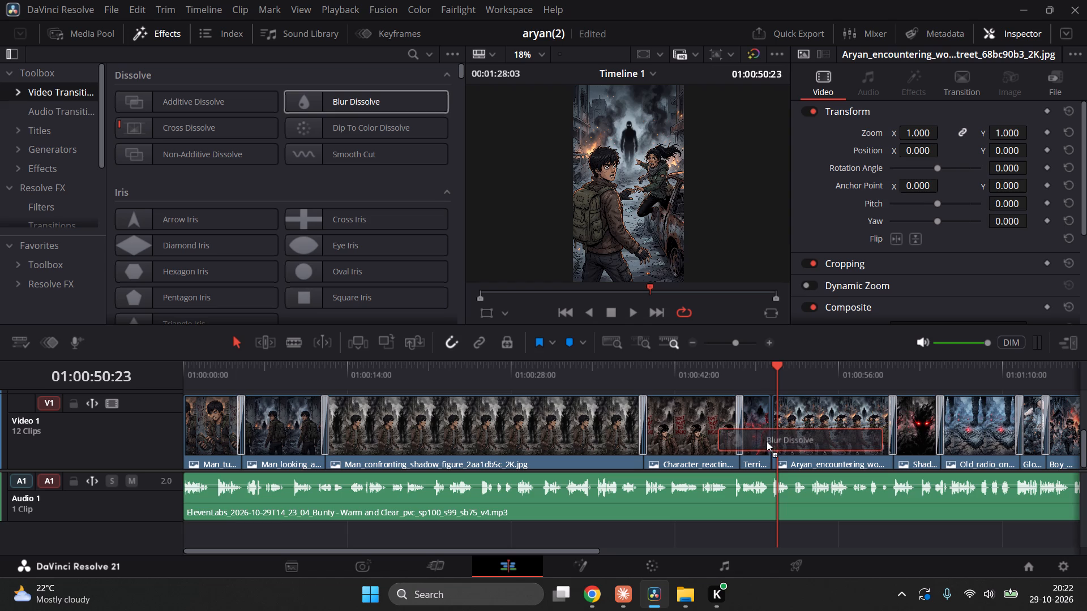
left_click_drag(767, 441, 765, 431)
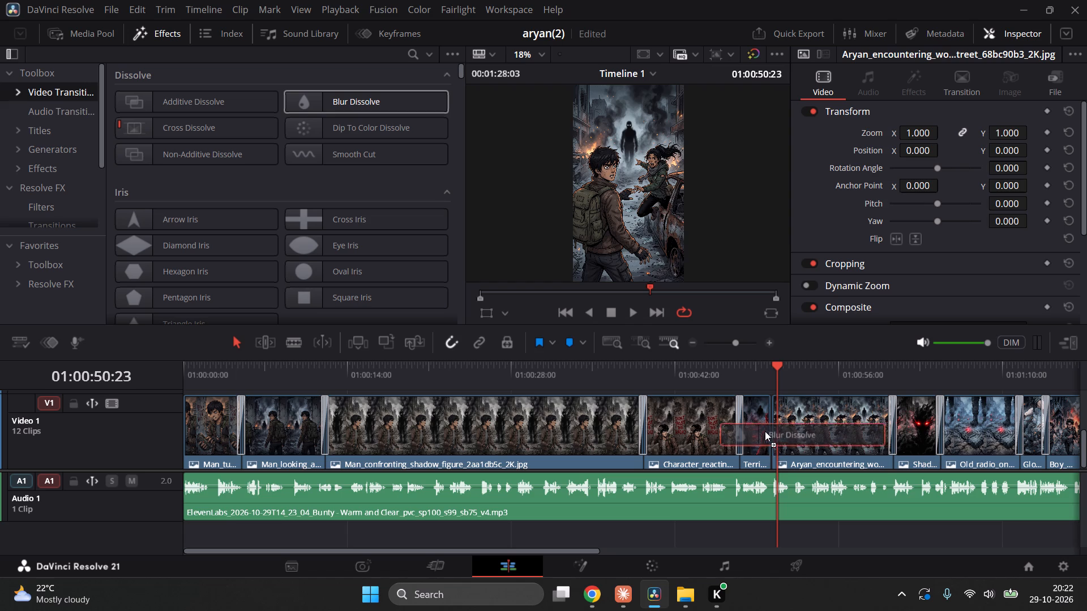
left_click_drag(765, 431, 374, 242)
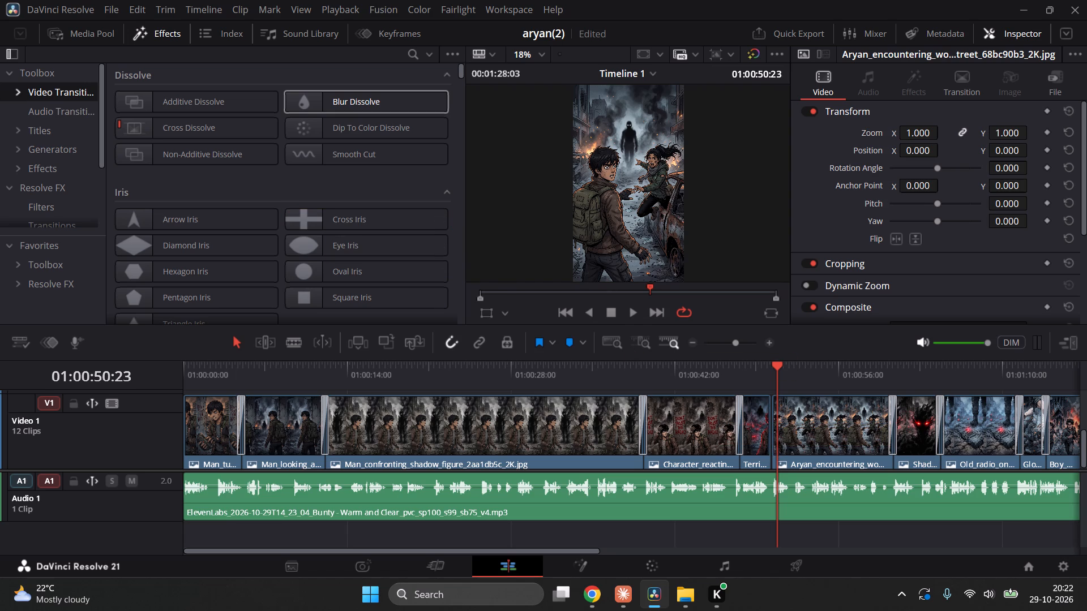
Apply a Smooth Cut transition at the end of the Terrified_character clip, before the Aryan_encountering clip, and play it back.
left_click(745, 368)
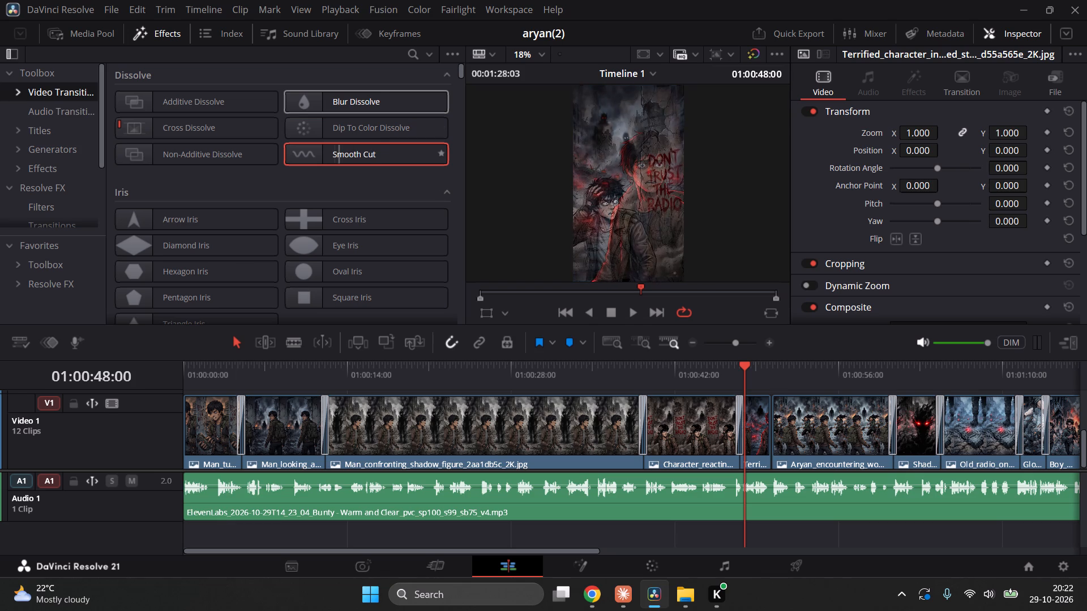
left_click_drag(327, 158, 772, 437)
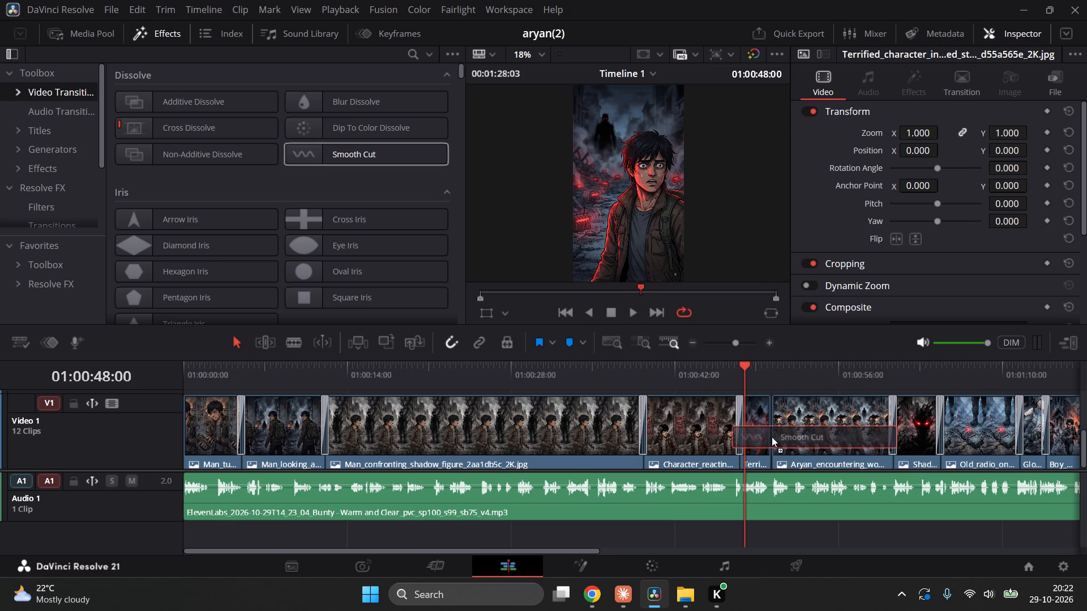
left_click_drag(772, 437, 769, 417)
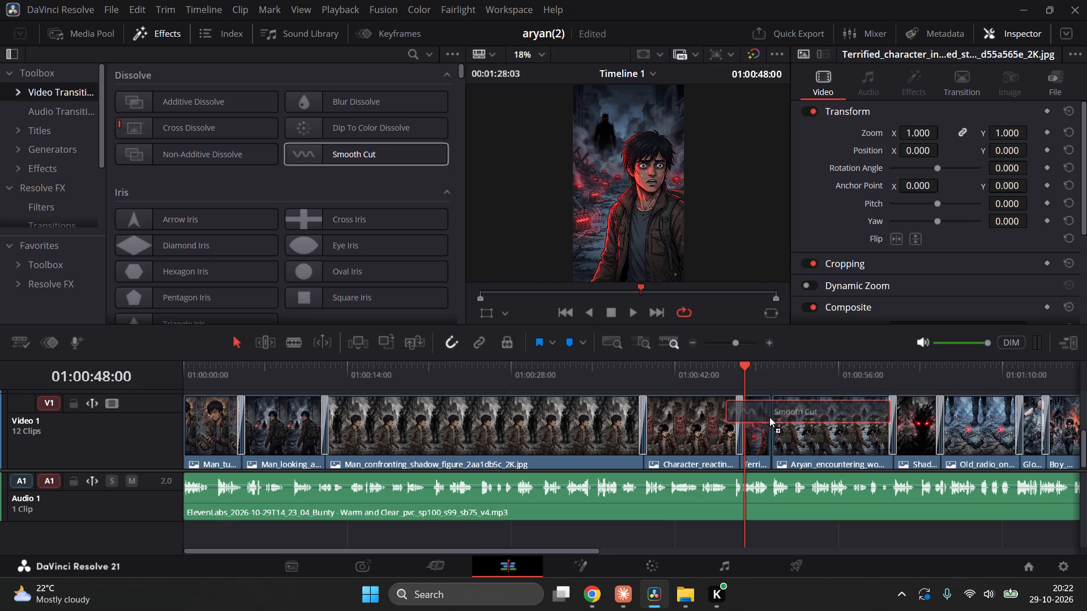
left_click_drag(769, 417, 767, 416)
left_click(756, 370)
key("space")
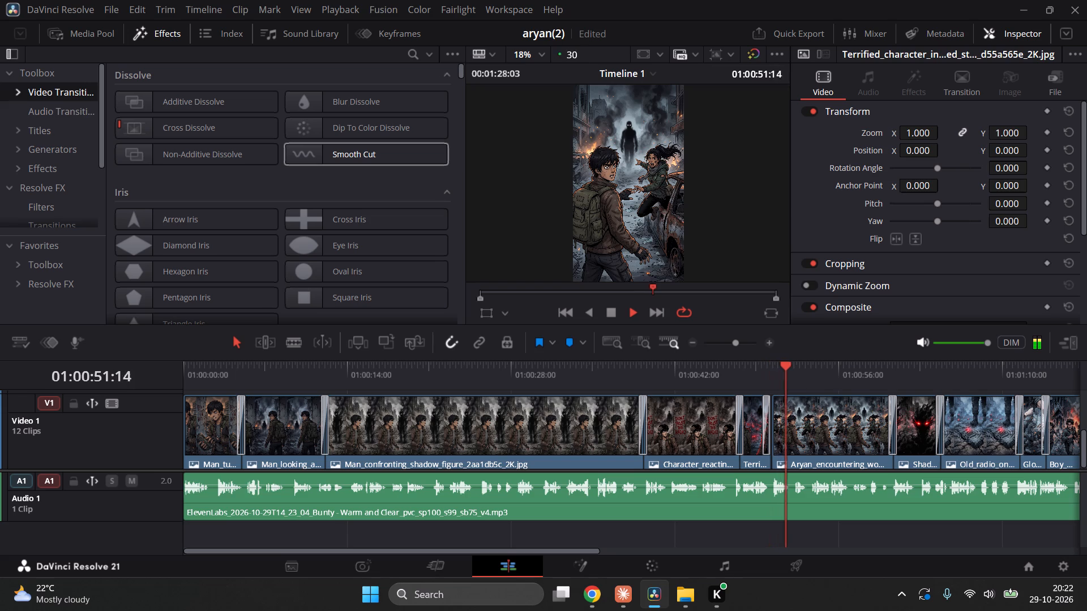
key("space")
Move the cut between the Terrified_character and Aryan_encountering clips to about 01:00:51:19 on the timeline, and play it back.
left_click_drag(769, 421, 769, 423)
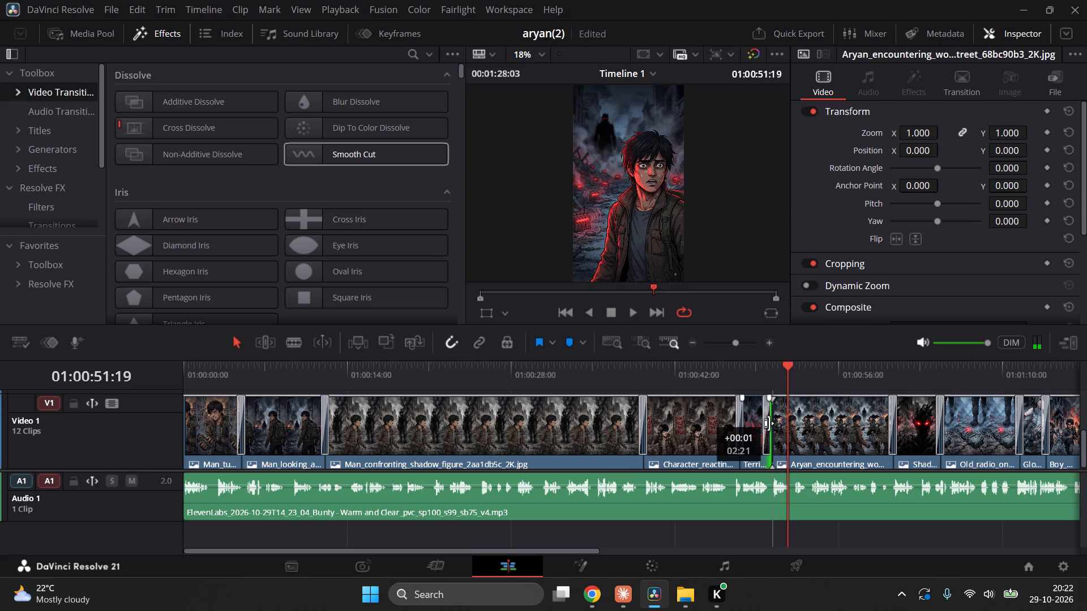
left_click_drag(769, 423, 781, 425)
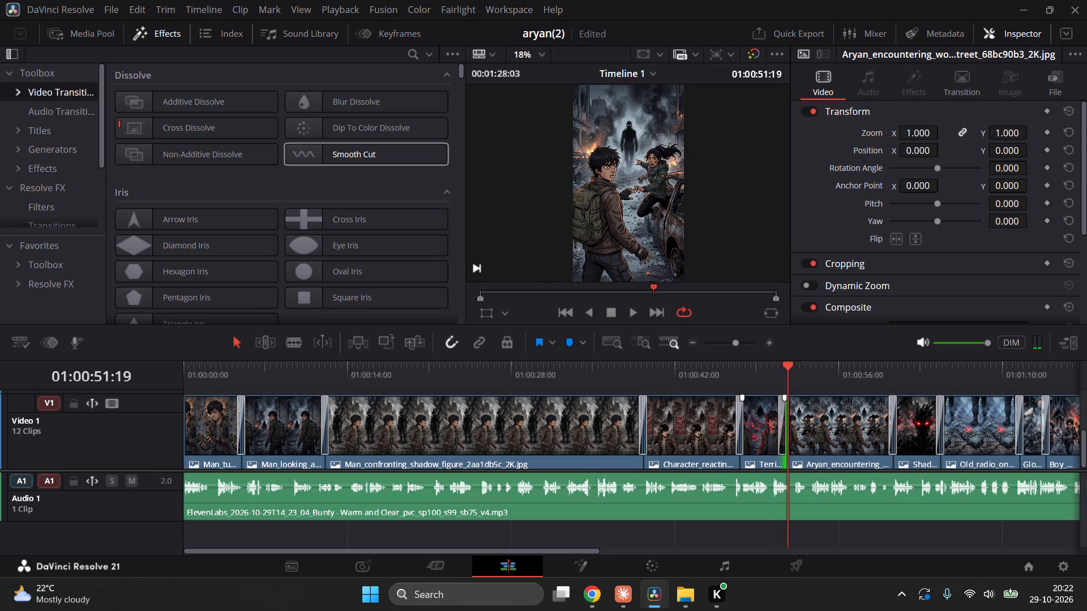
key("space")
left_click(772, 375)
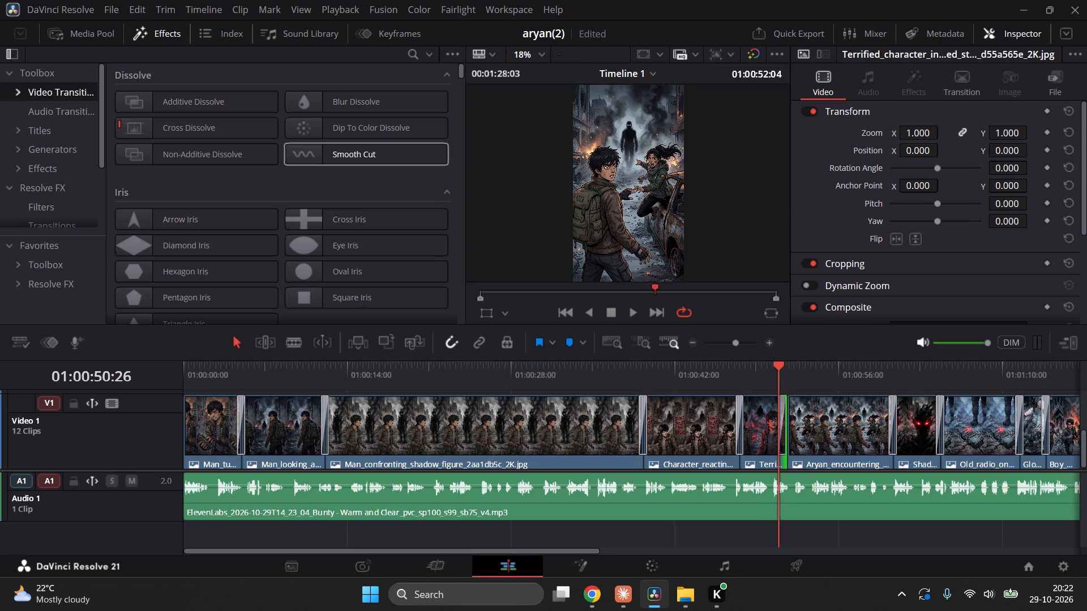
key("space")
key("space")
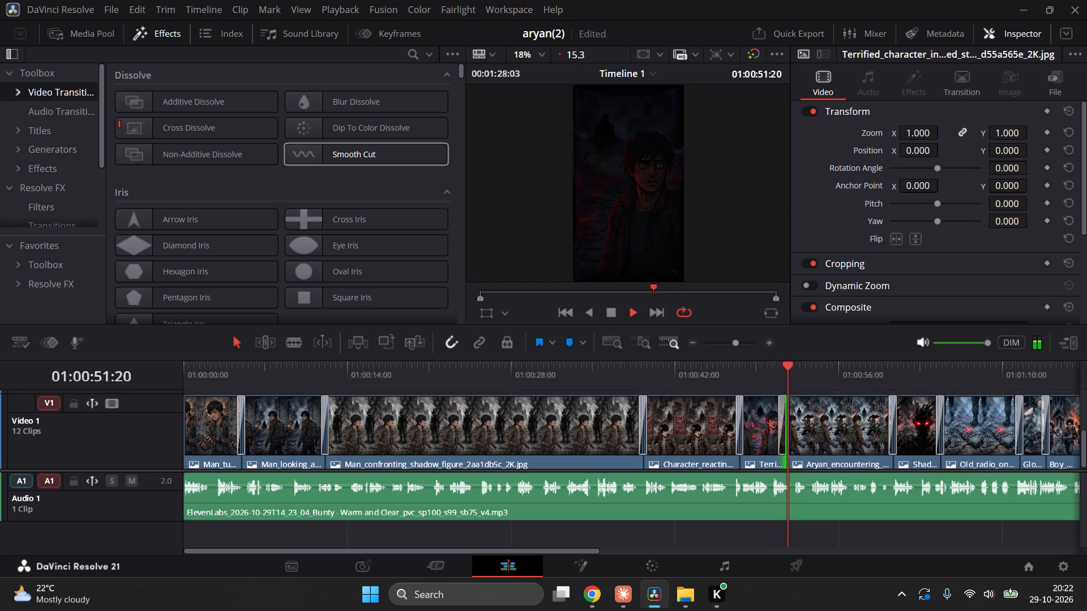
key("space")
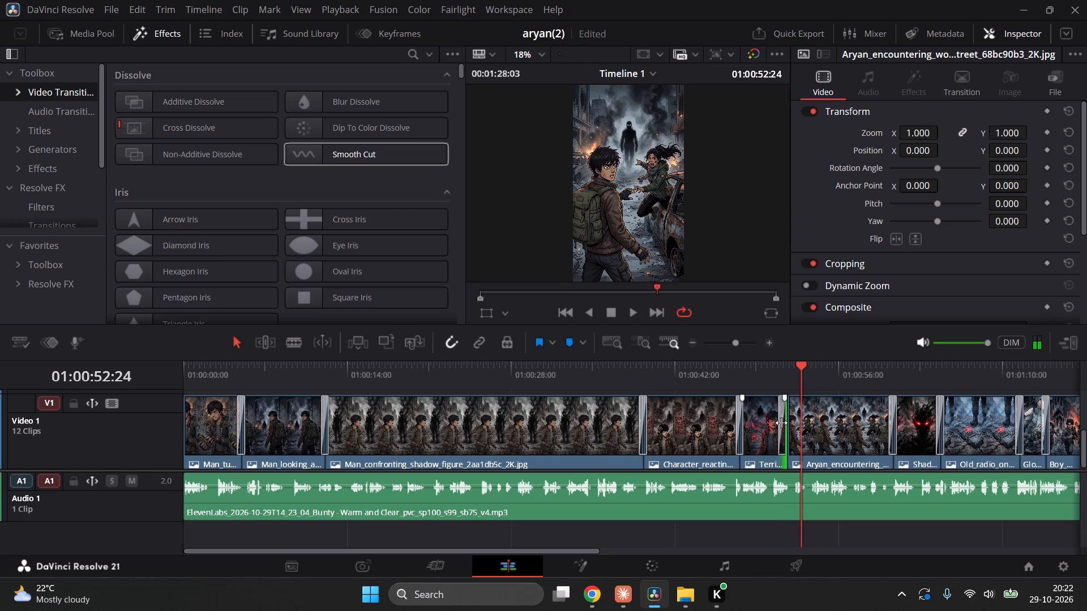
Undo the cut move and the Smooth Cut between the Terrified_character and Aryan_encountering clips, and play the timeline on from there.
key("ctrl+z")
key("ctrl+z")
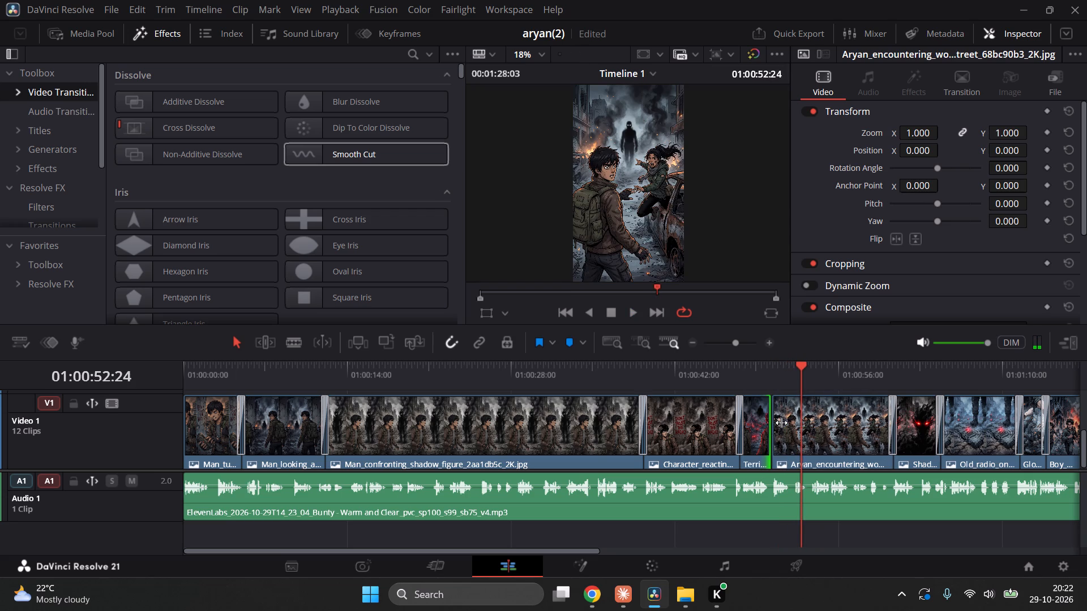
key("space")
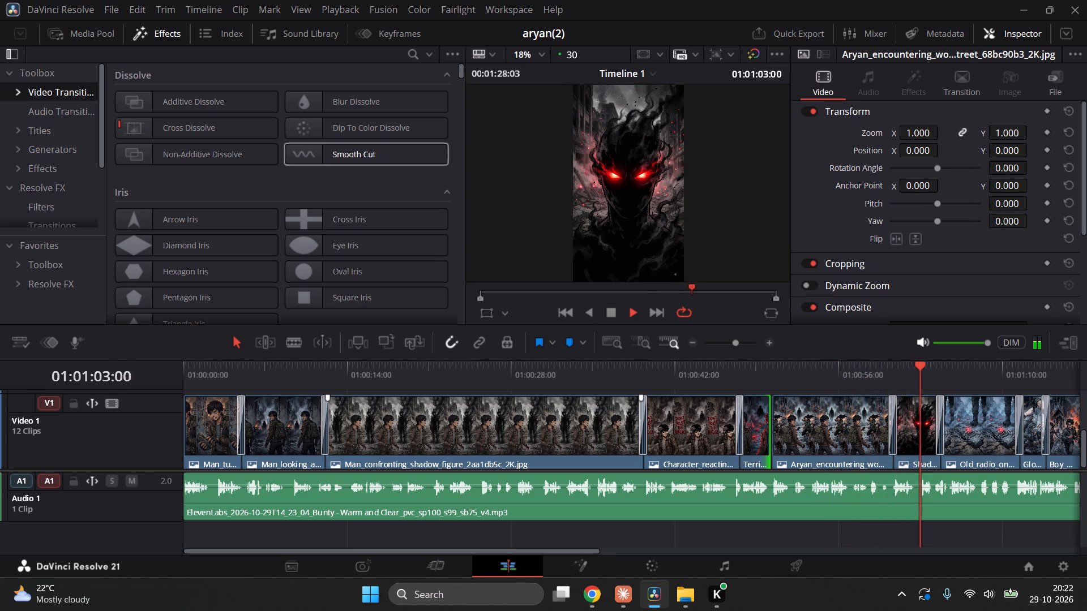
Turn on Dynamic Zoom for the Man_turning_off_radio clip, slightly enlarge its green zoom frame, and play the clip from the start.
left_click_drag(530, 369, 309, 404)
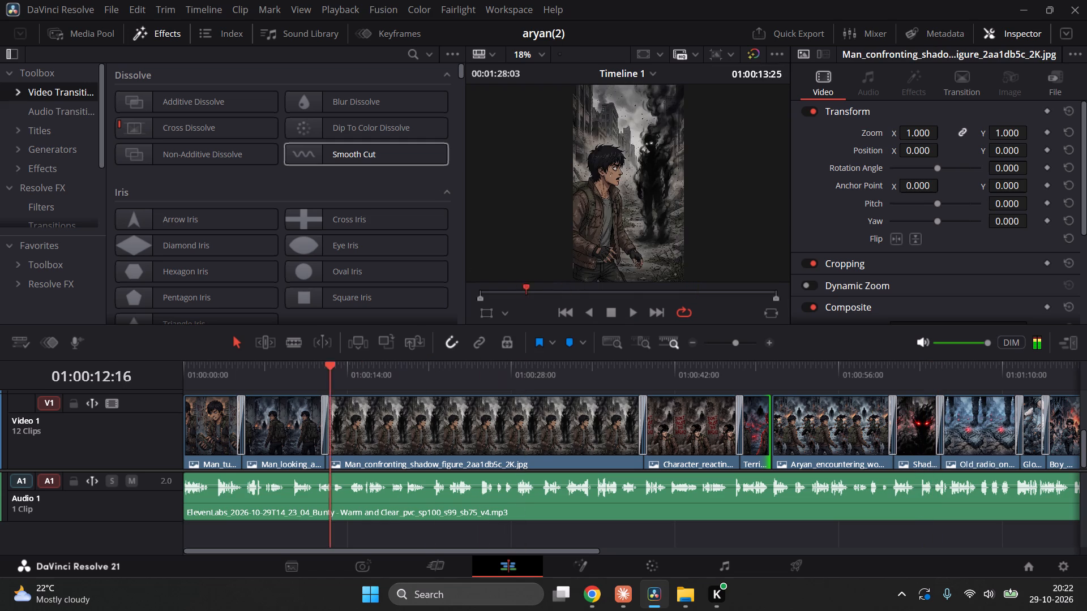
left_click_drag(309, 404, 91, 434)
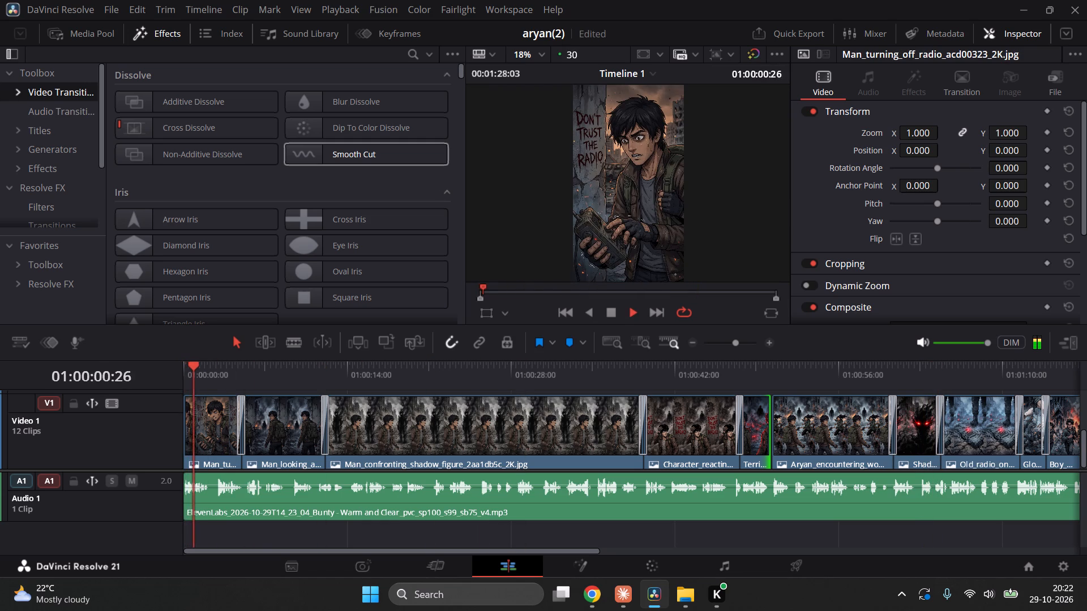
key("space")
left_click(209, 434)
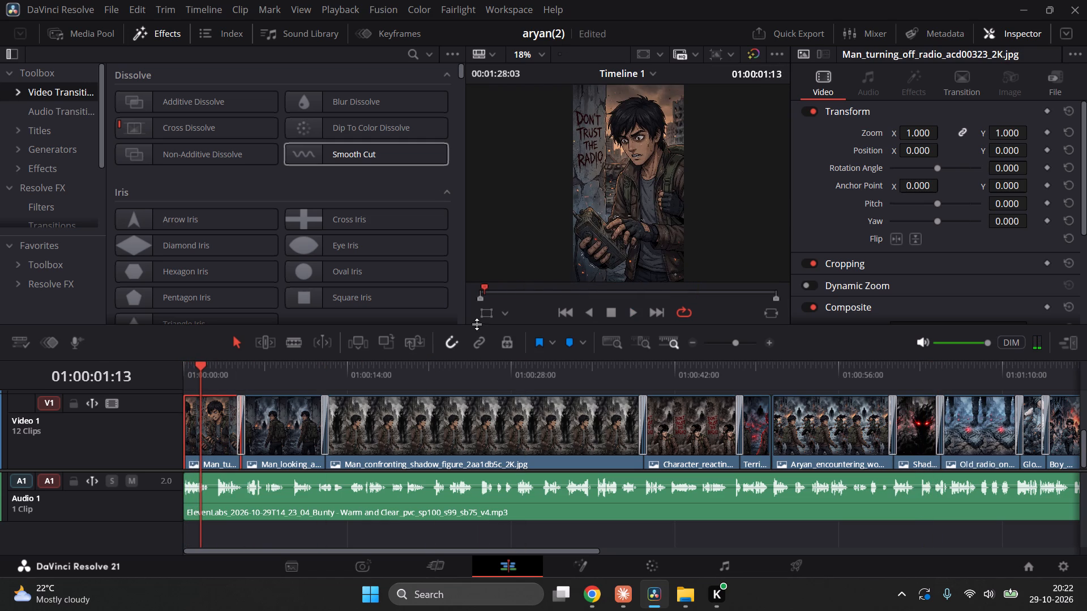
left_click(494, 319)
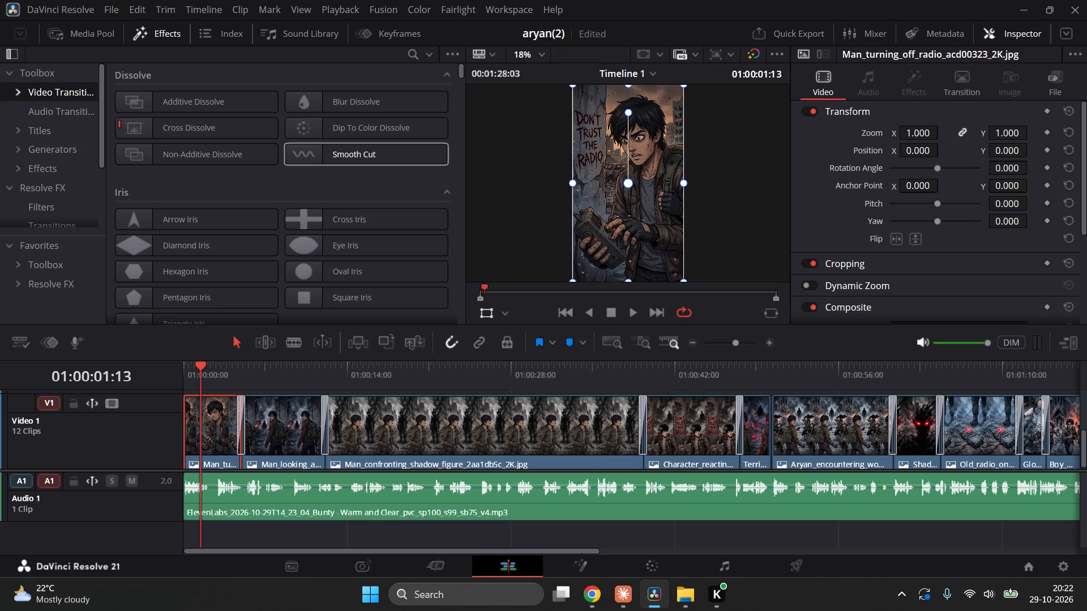
left_click(502, 312)
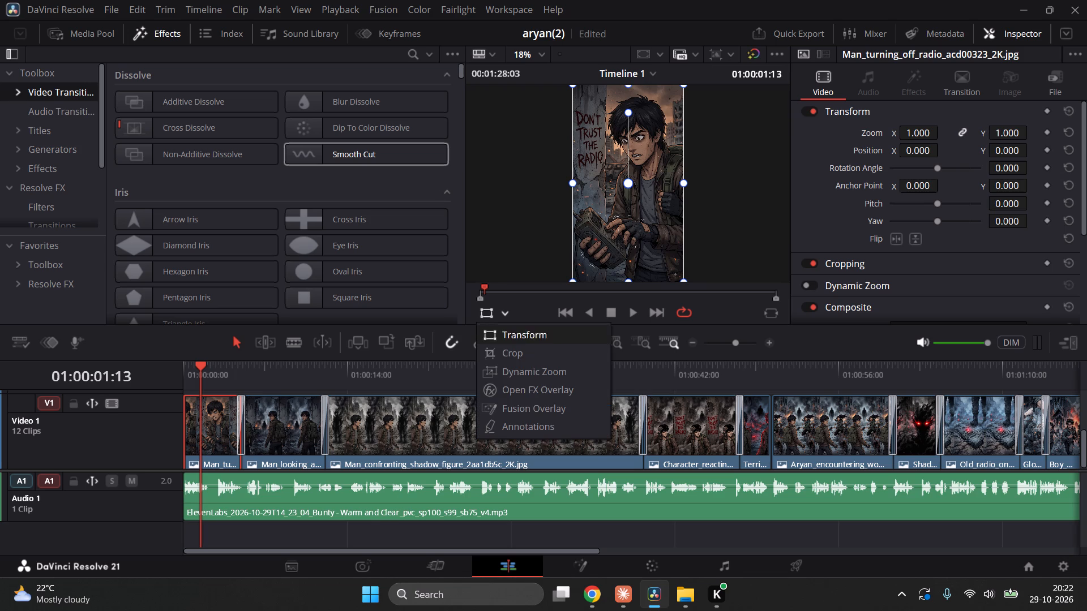
left_click(507, 333)
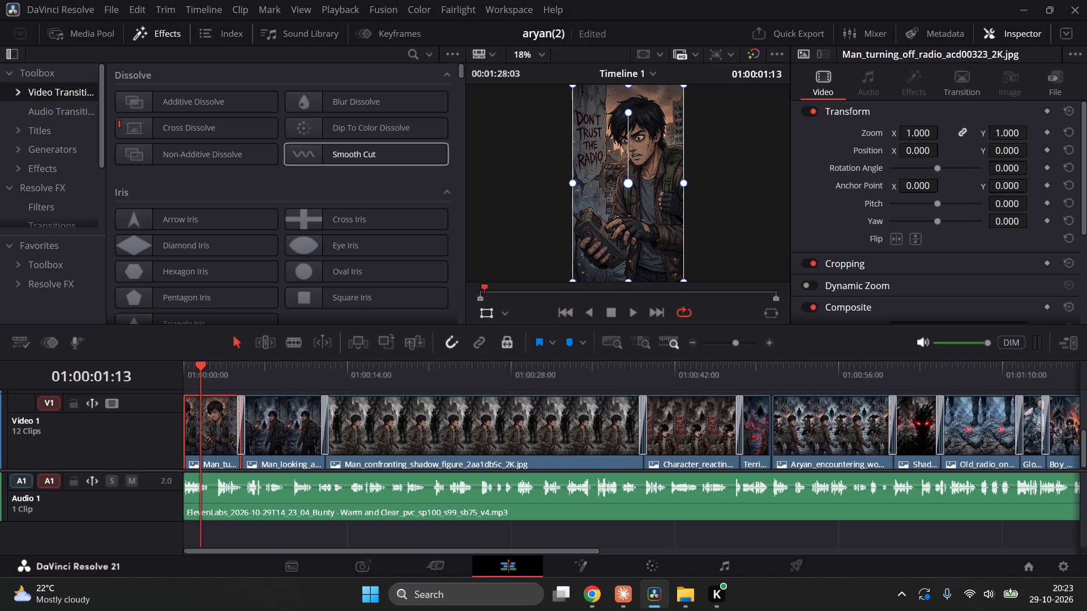
left_click(502, 312)
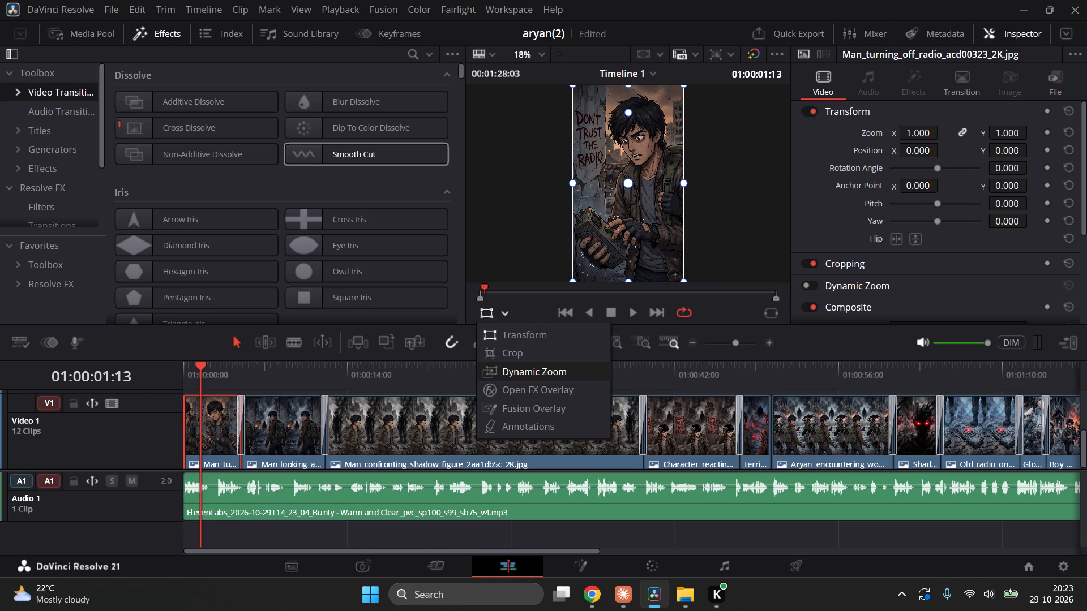
left_click(504, 371)
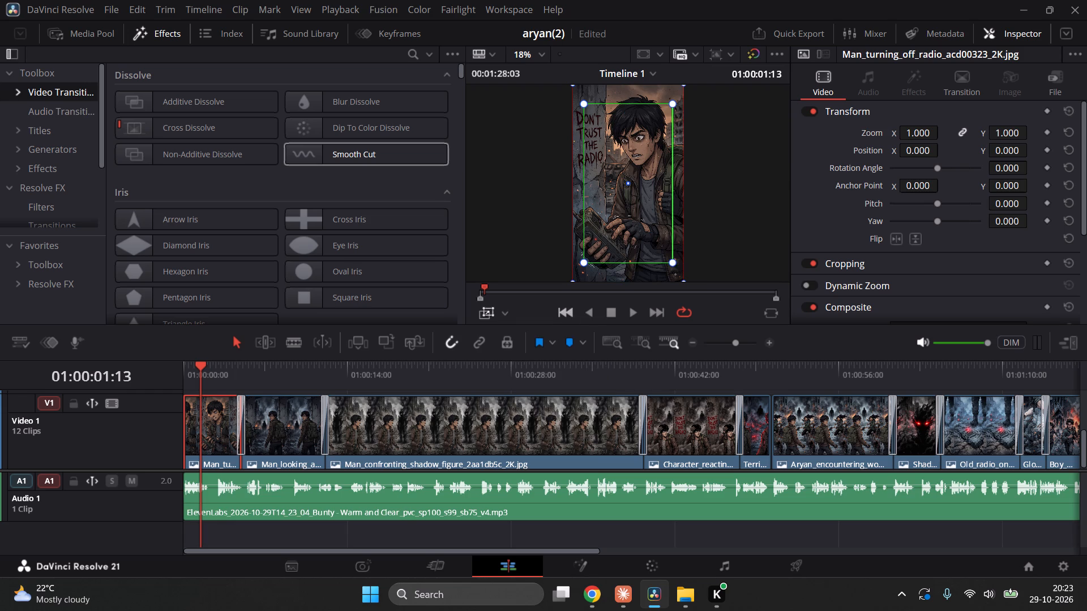
left_click(581, 263)
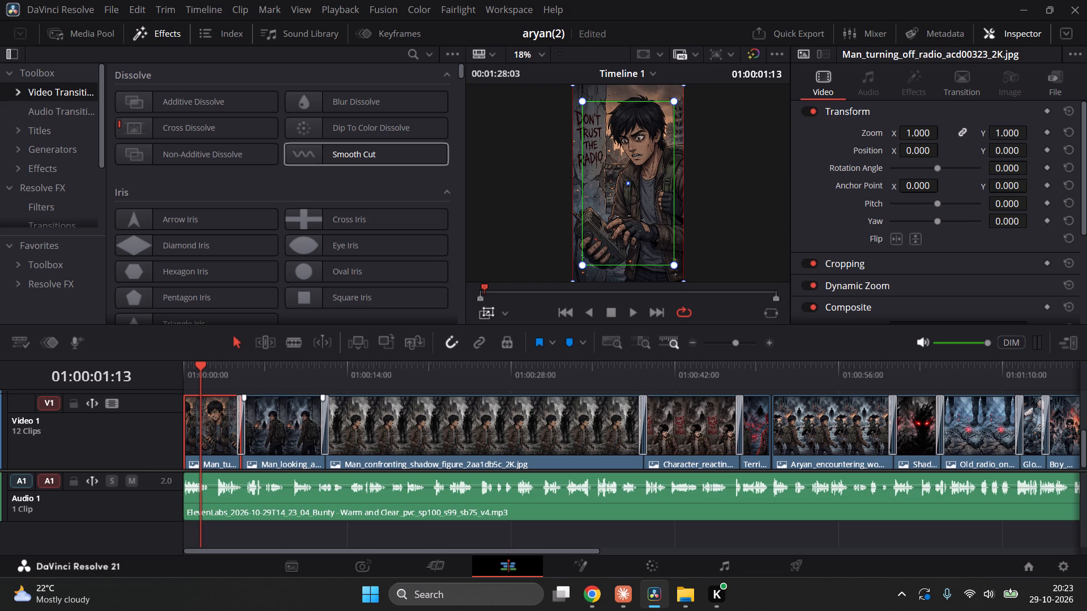
left_click_drag(198, 373, 177, 382)
key("space")
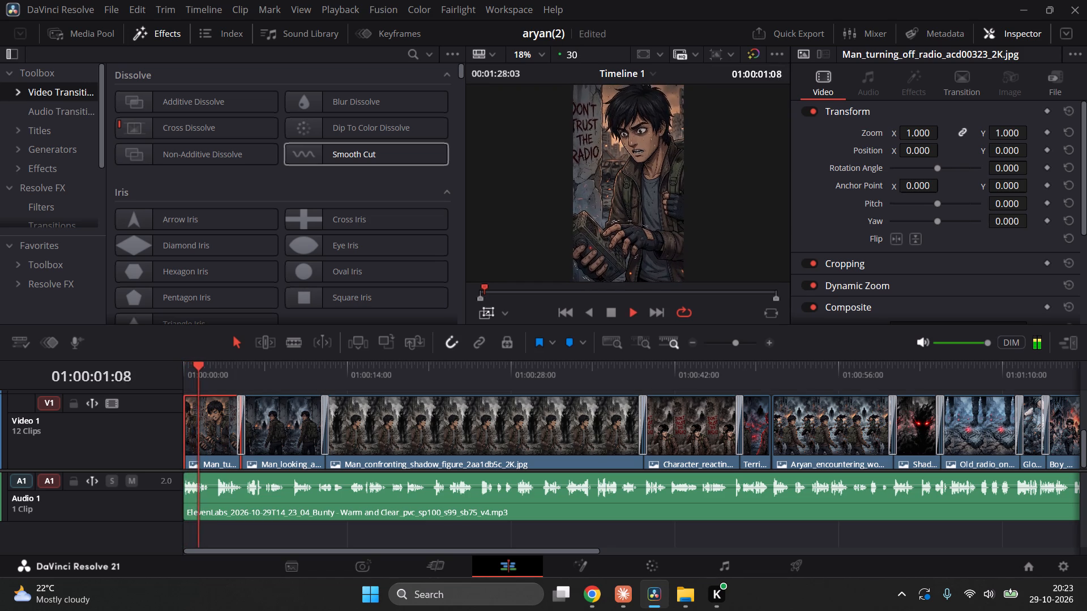
Apply Dynamic Zoom to the Man_looking_at_shadow clip with a slightly reduced green zoom frame, and play it back.
left_click(280, 415)
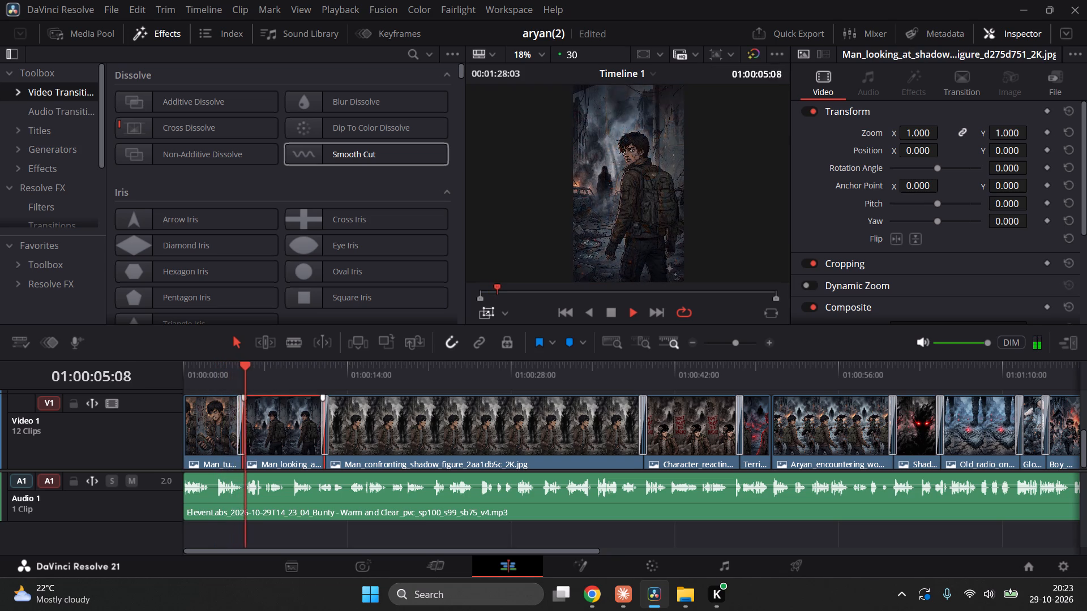
key("space")
key("space")
key("space")
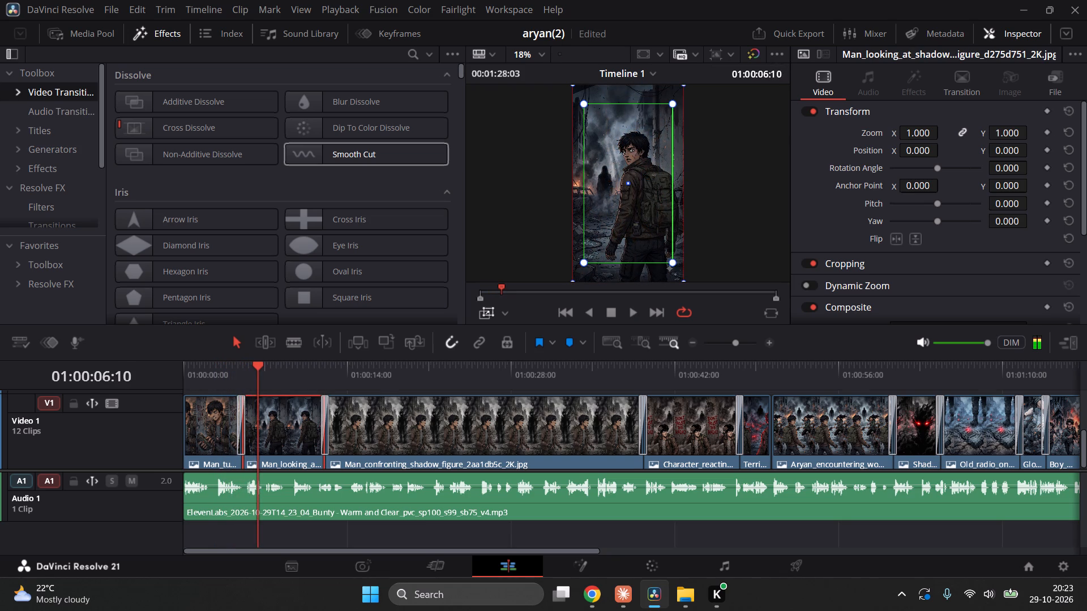
left_click(582, 261)
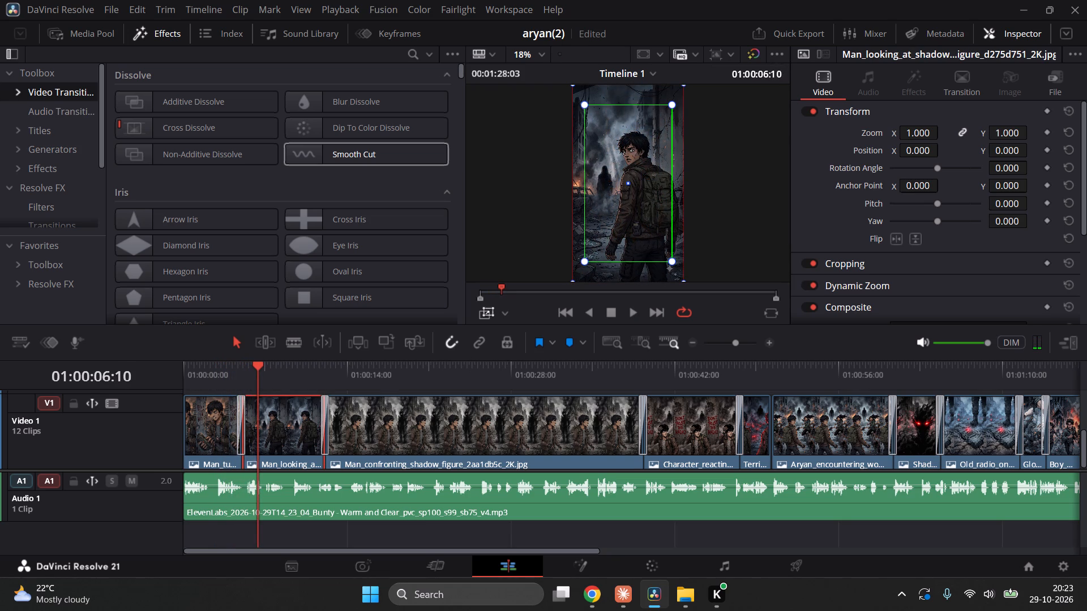
left_click(239, 370)
key("space")
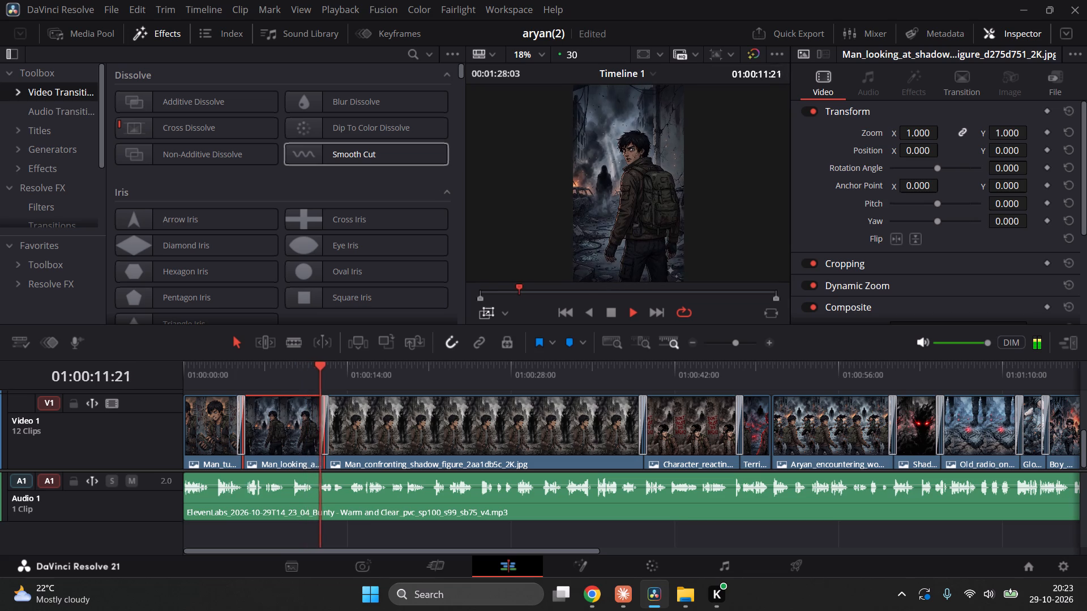
Apply Dynamic Zoom to the Man_confronting_shadow clip, with a reduced green zoom frame over the dark shadow figure, and play it back.
left_click(384, 423)
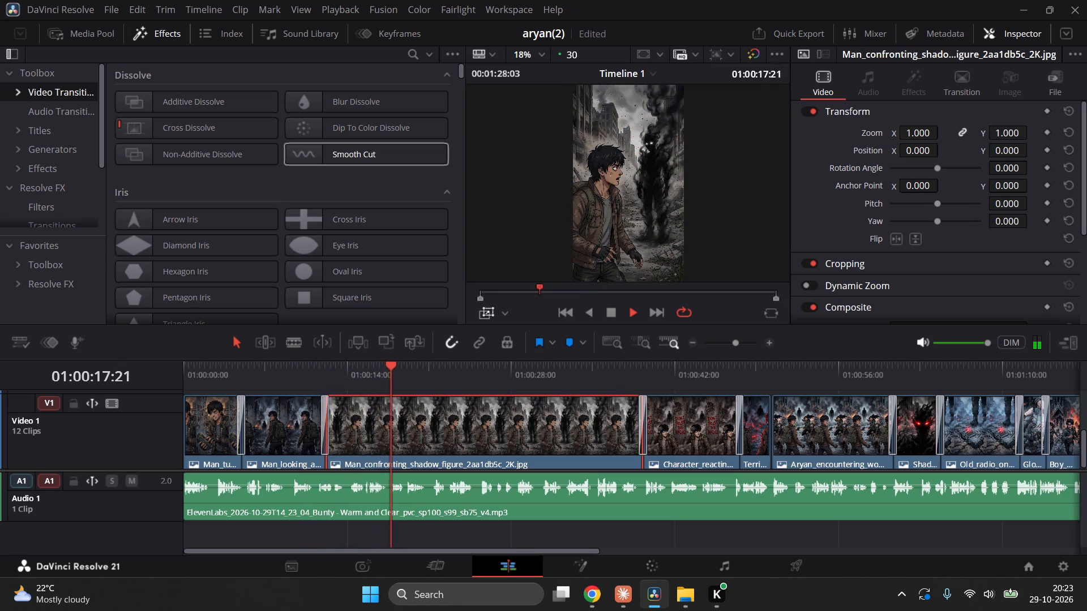
key("space")
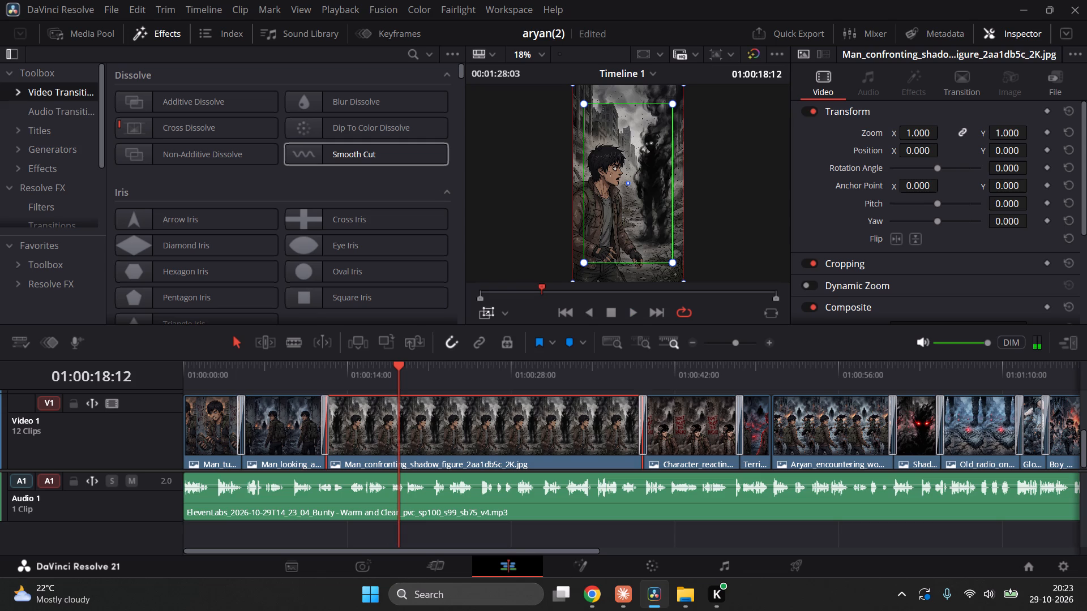
left_click_drag(584, 263, 614, 246)
left_click_drag(621, 198, 644, 188)
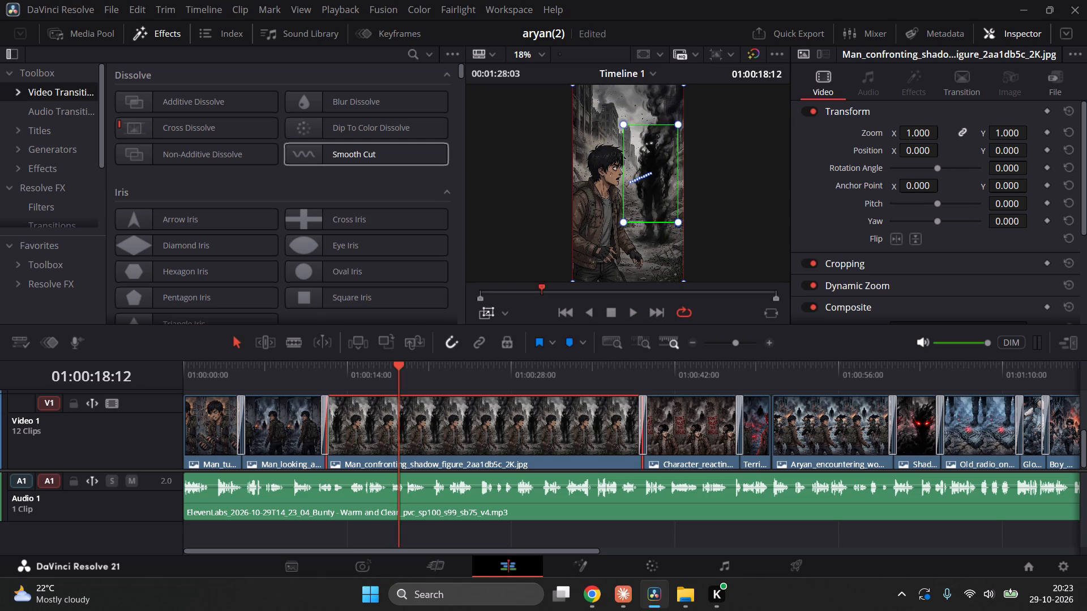
left_click_drag(644, 188, 644, 185)
left_click_drag(676, 220, 676, 217)
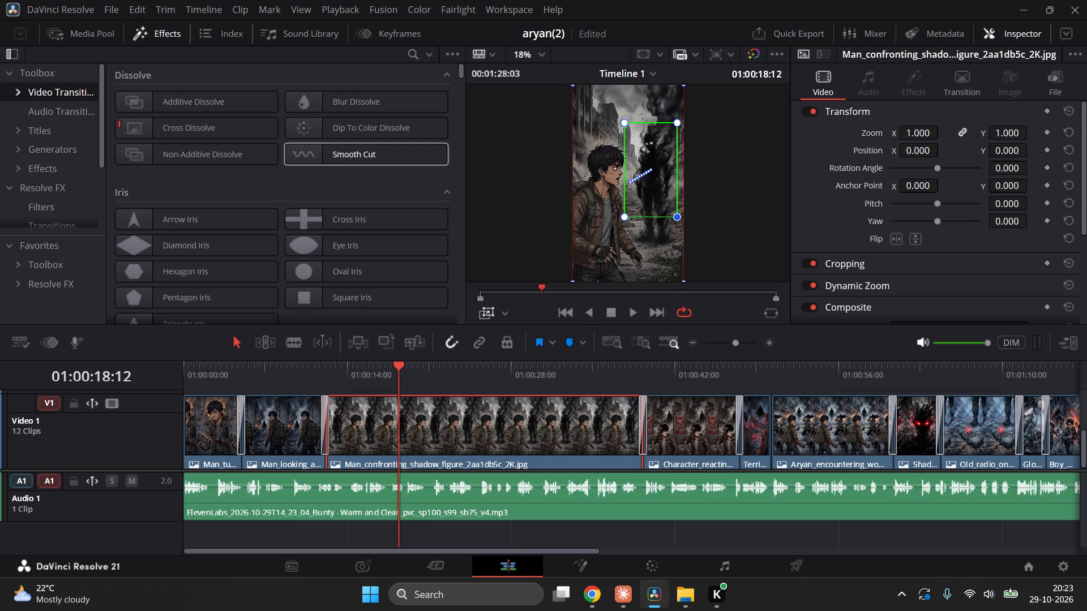
left_click_drag(676, 217, 679, 241)
left_click_drag(658, 186, 659, 201)
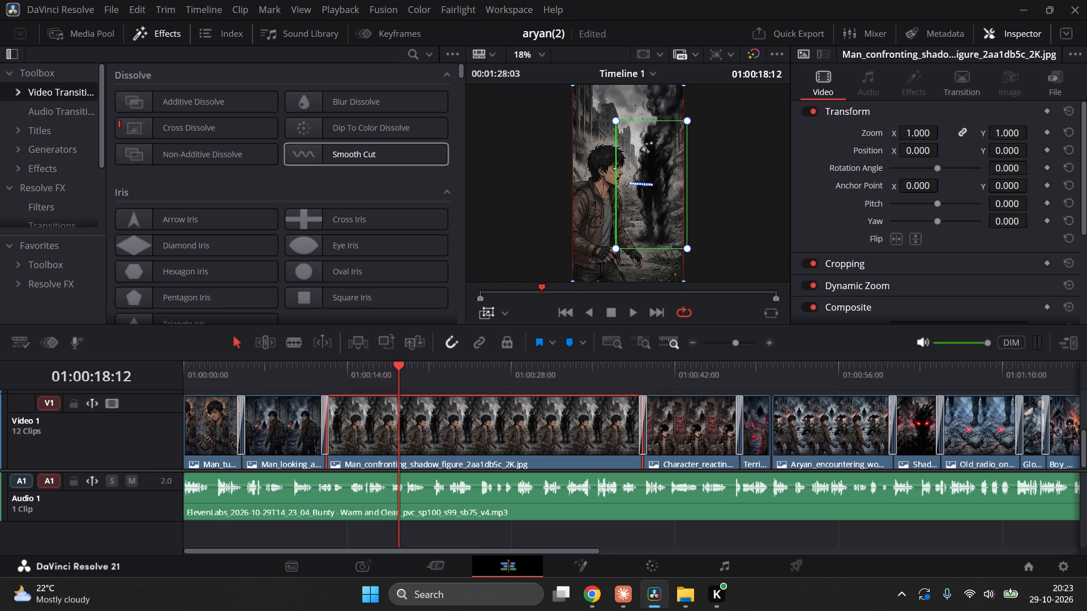
left_click_drag(346, 372, 318, 385)
key("space")
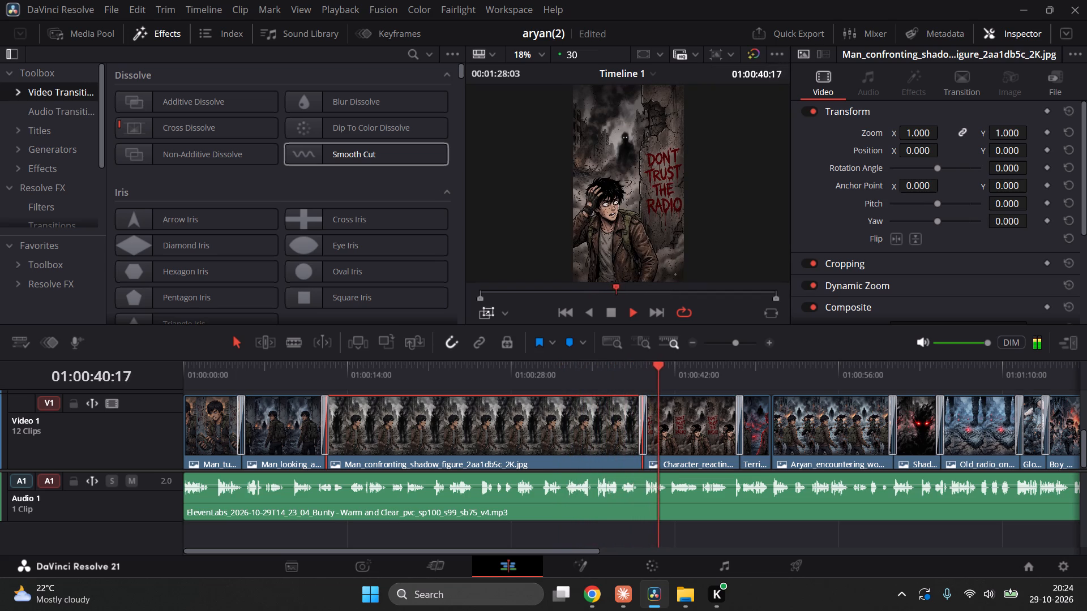
key("space")
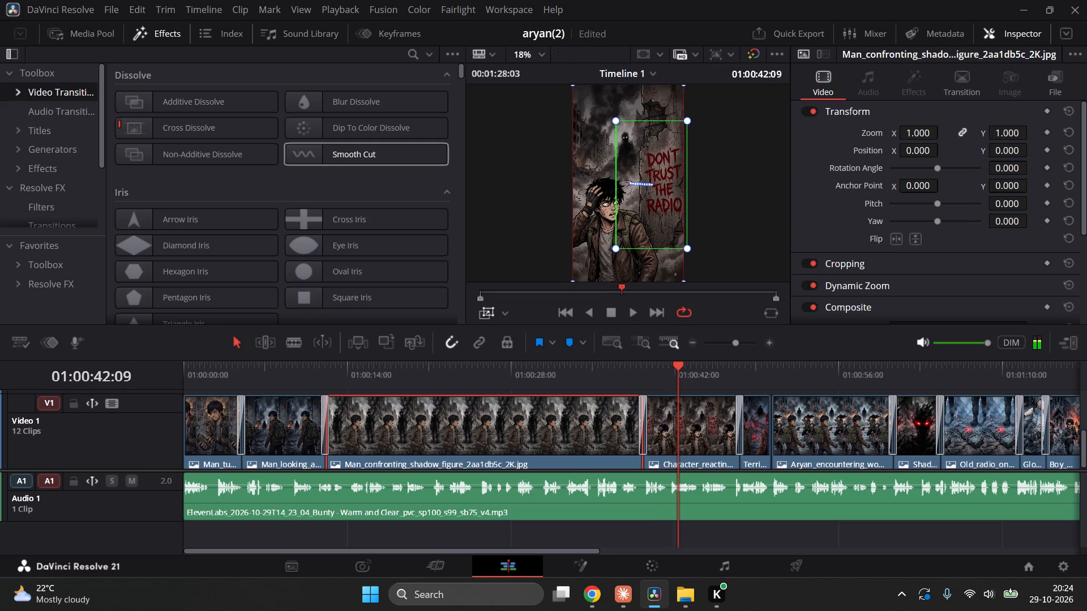
Apply Dynamic Zoom to the Character_reacting clip, with a reduced green zoom frame lowered onto the man holding his head, and play it back.
left_click(714, 436)
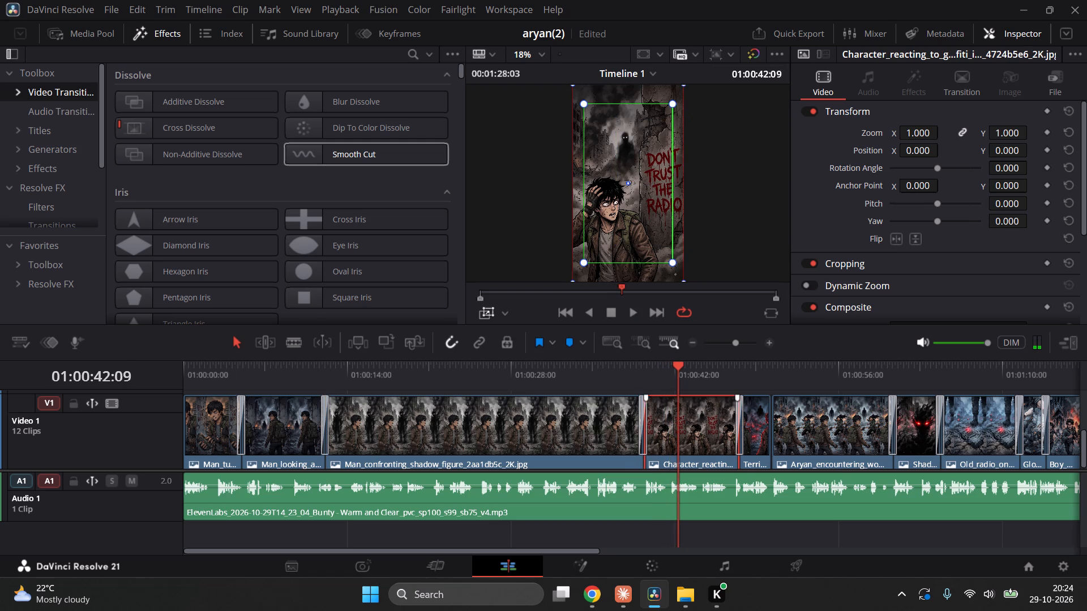
left_click_drag(670, 258, 661, 241)
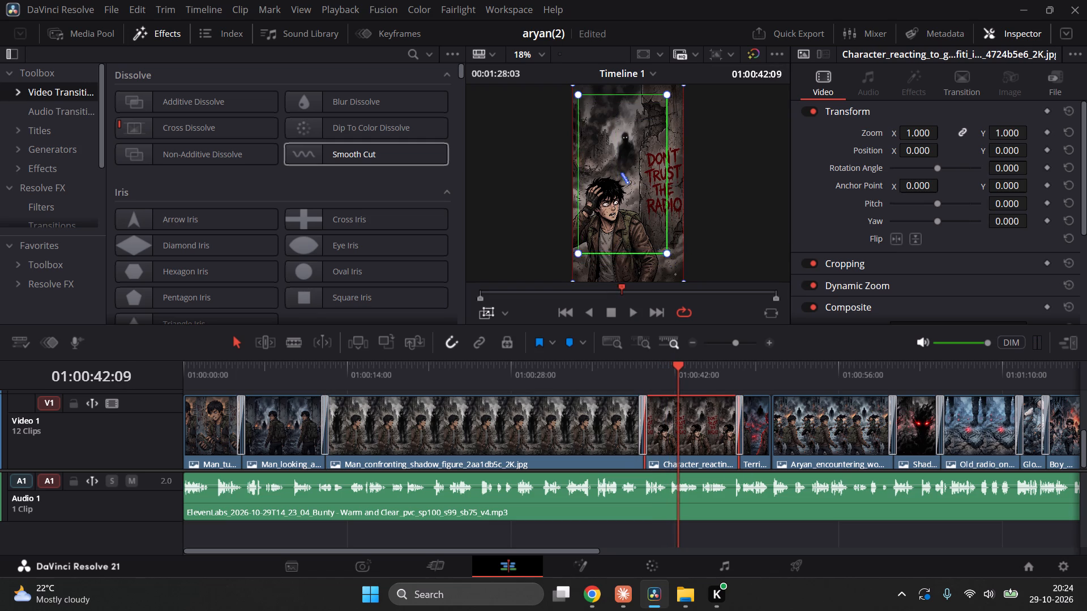
left_click_drag(661, 241, 658, 287)
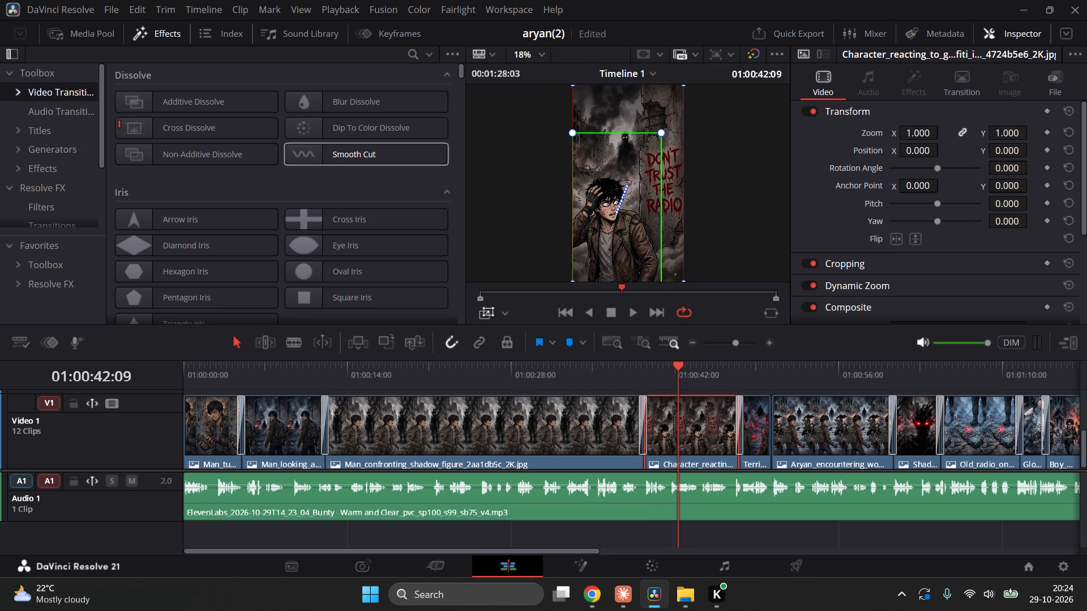
left_click_drag(658, 287, 661, 283)
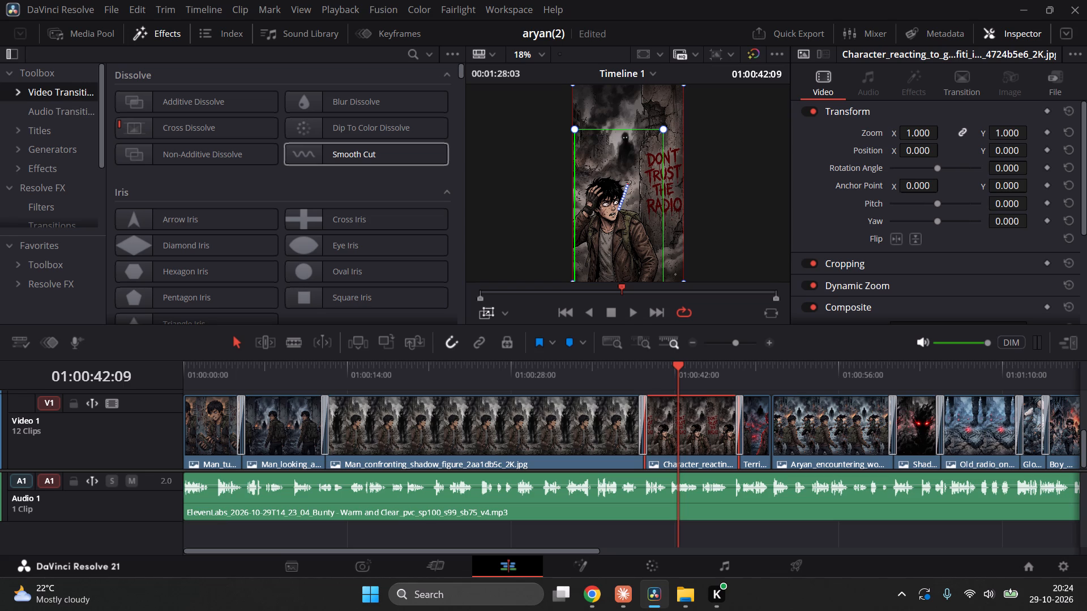
left_click_drag(660, 126, 658, 156)
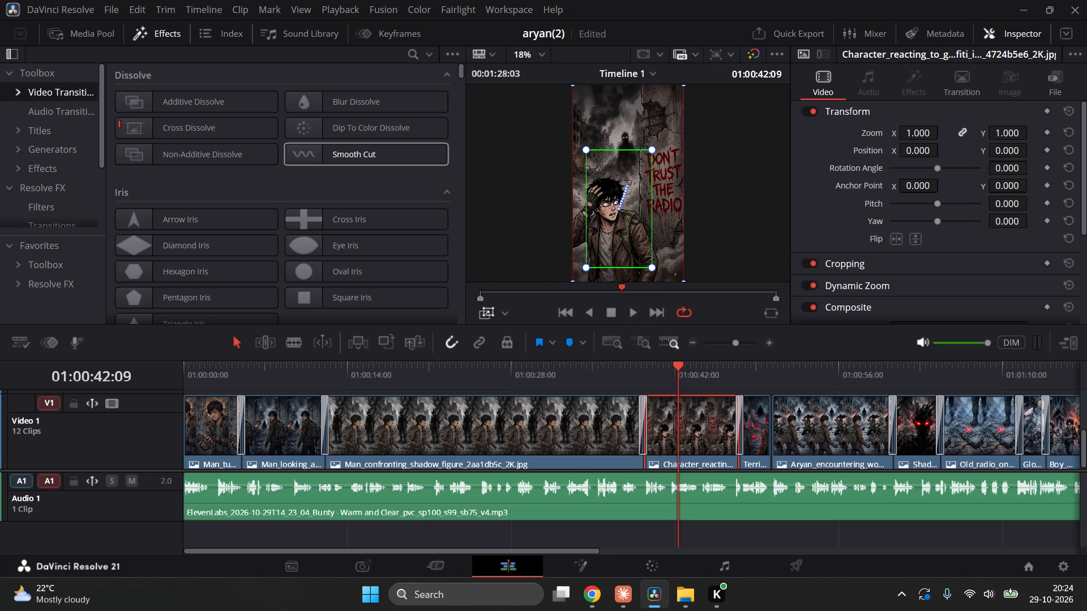
left_click_drag(618, 200, 614, 219)
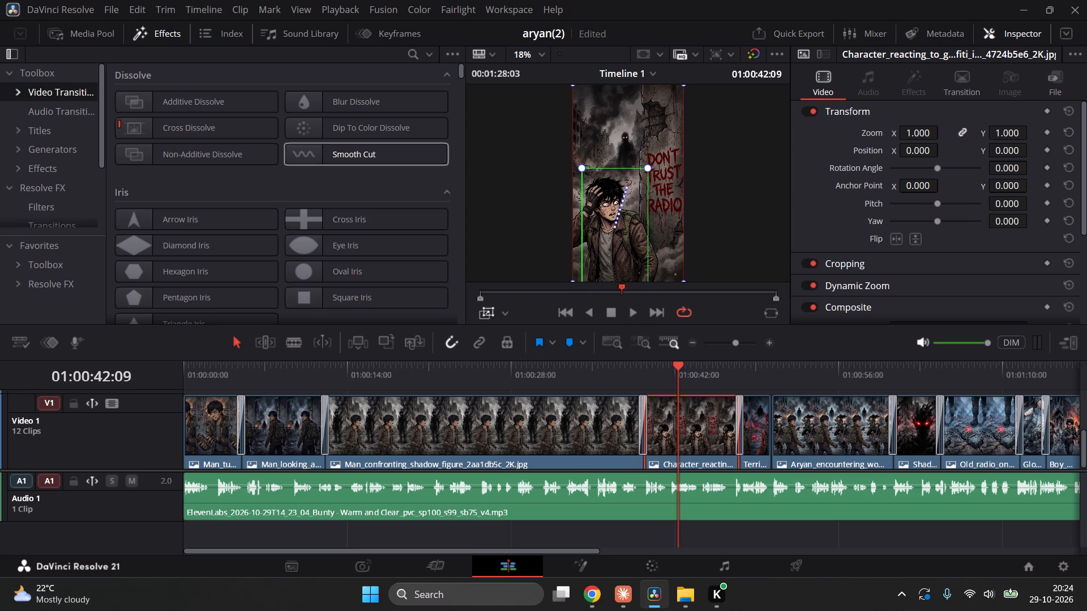
left_click(635, 372)
key("space")
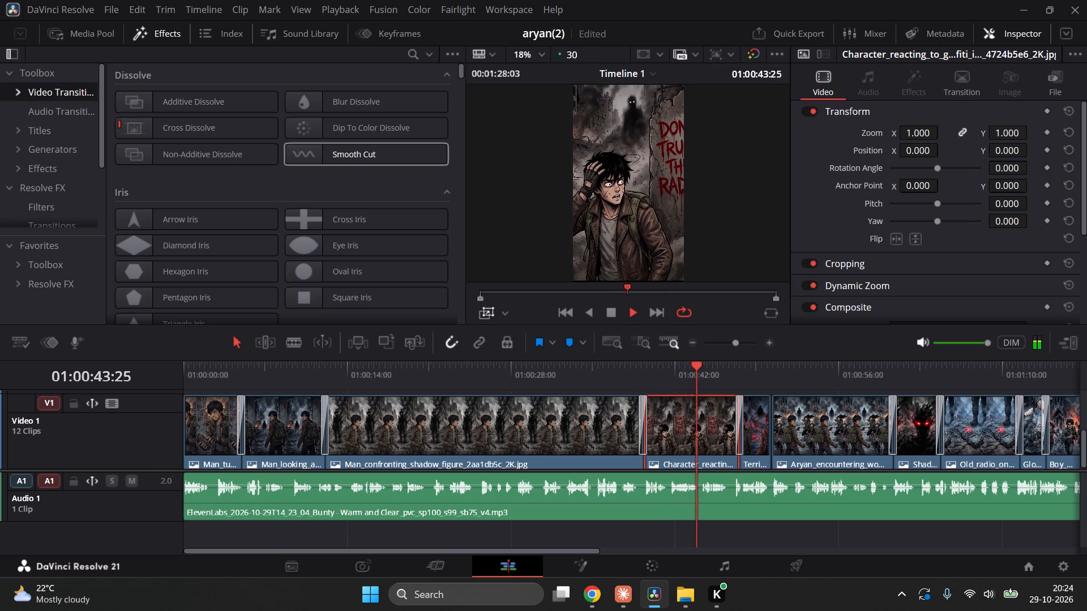
Apply Dynamic Zoom to the Terrified_character clip, shifting the green zoom frame slightly towards the man, and play it back.
left_click(759, 438)
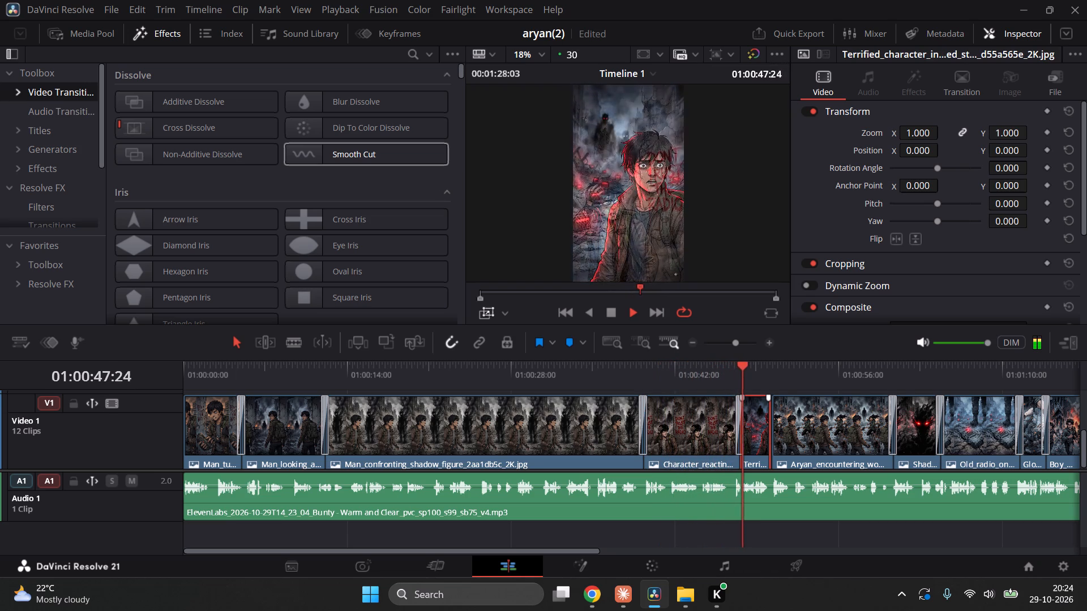
key("space")
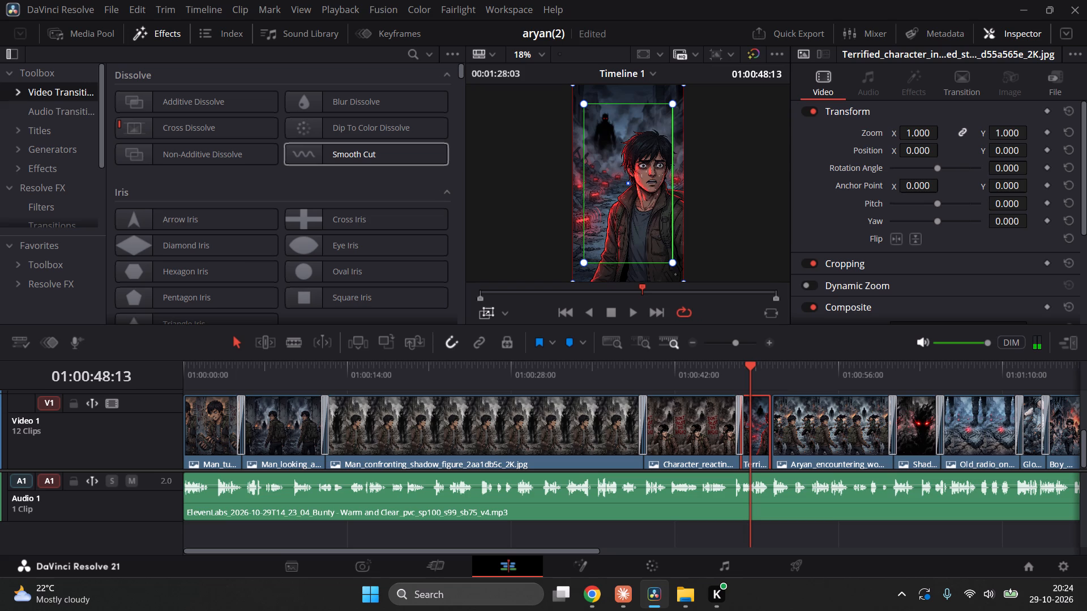
left_click_drag(633, 227, 637, 236)
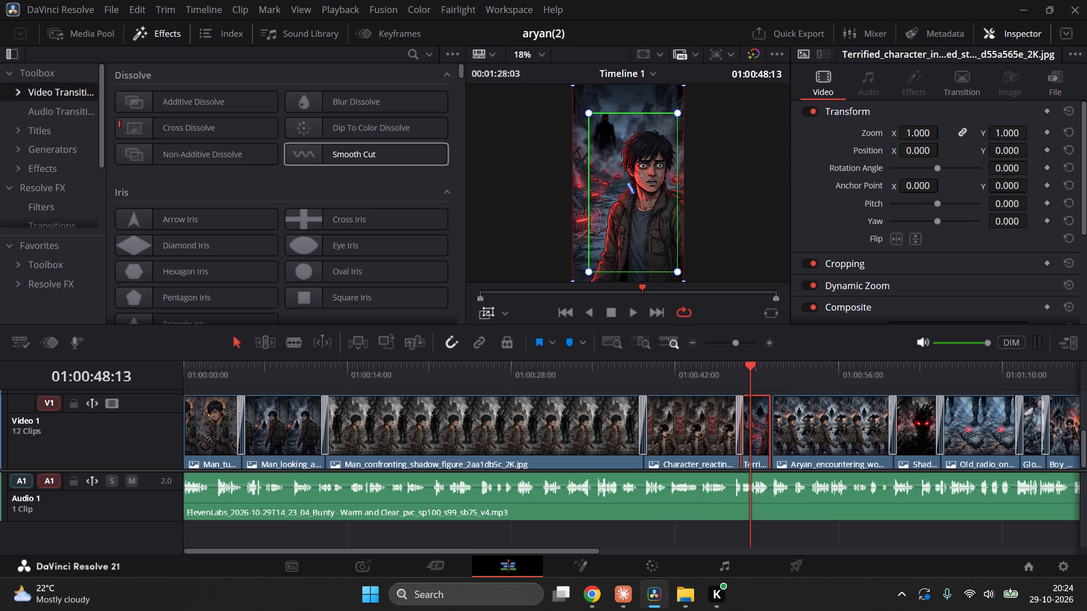
left_click(736, 367)
key("space")
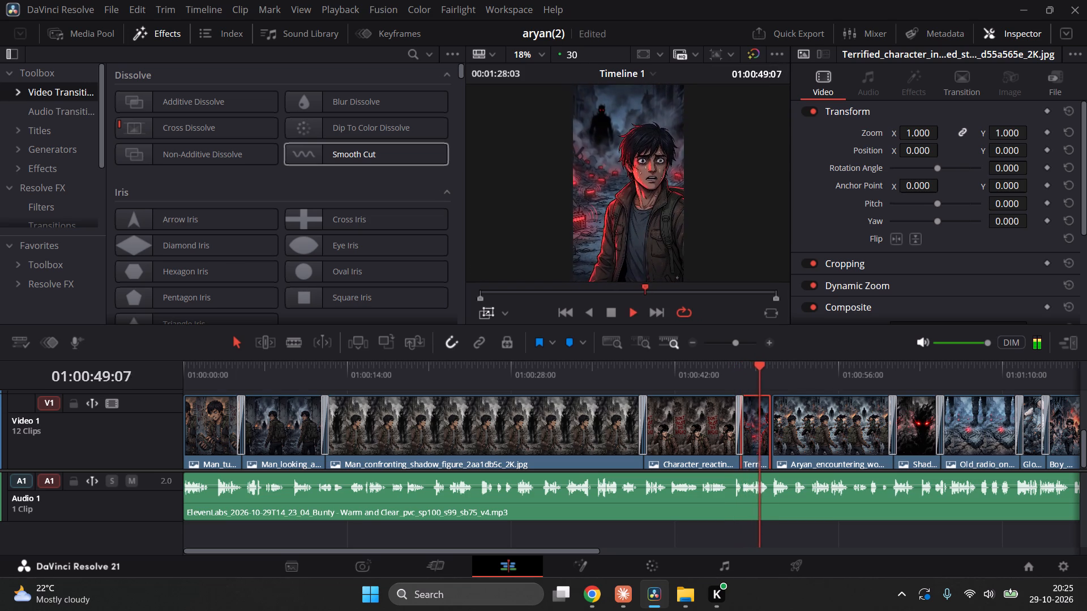
key("space")
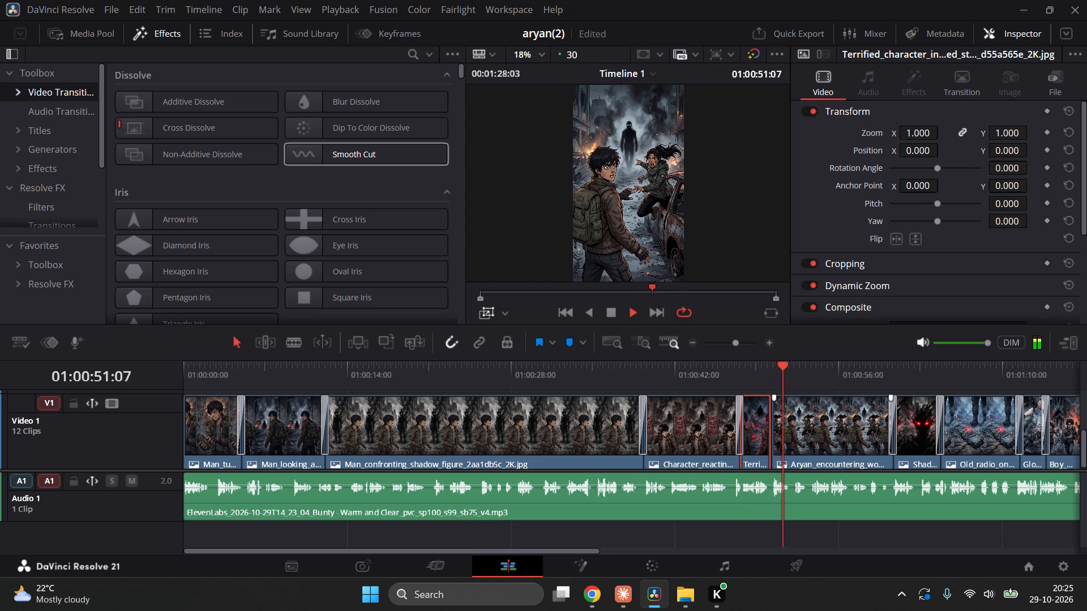
Apply Dynamic Zoom to the Aryan_encountering clip, shifting the green zoom frame sideways towards the girl and slightly lower, and play it back.
left_click(814, 423)
key("space")
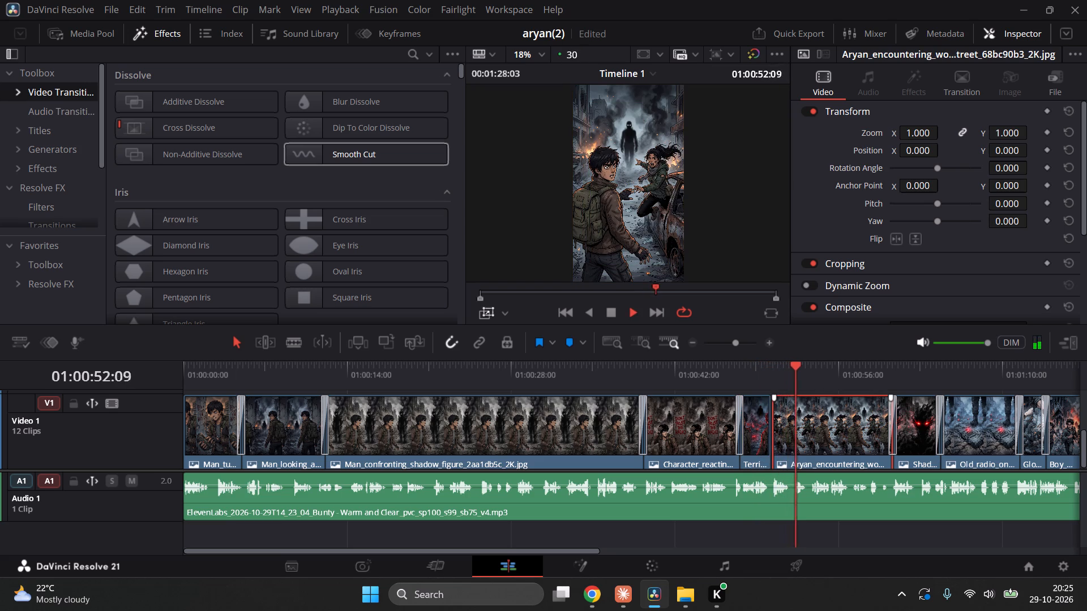
key("space")
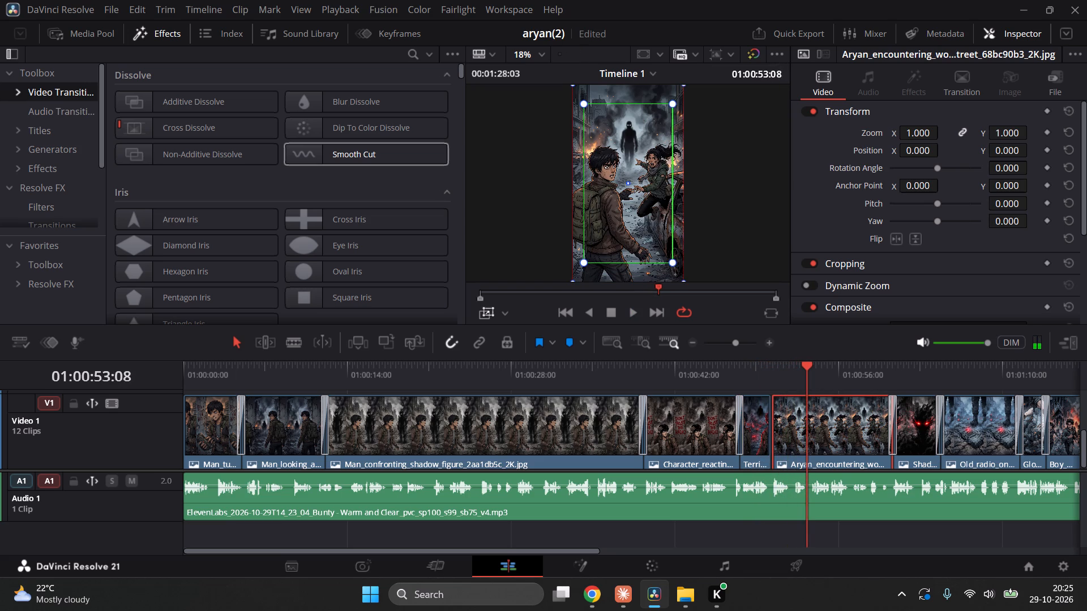
left_click_drag(635, 235, 651, 240)
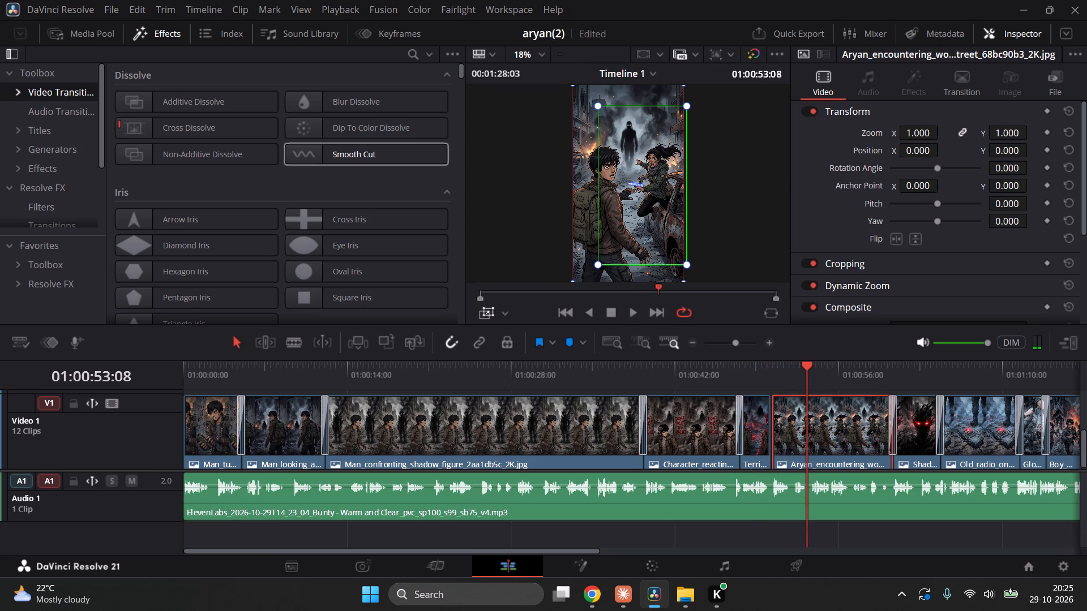
left_click_drag(651, 240, 648, 241)
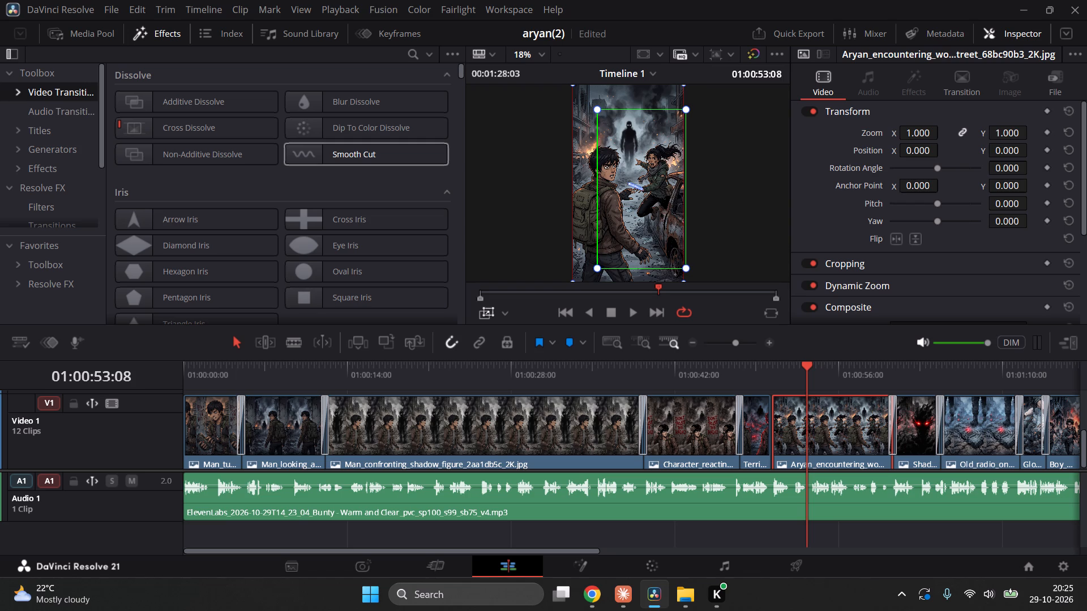
left_click(765, 378)
key("space")
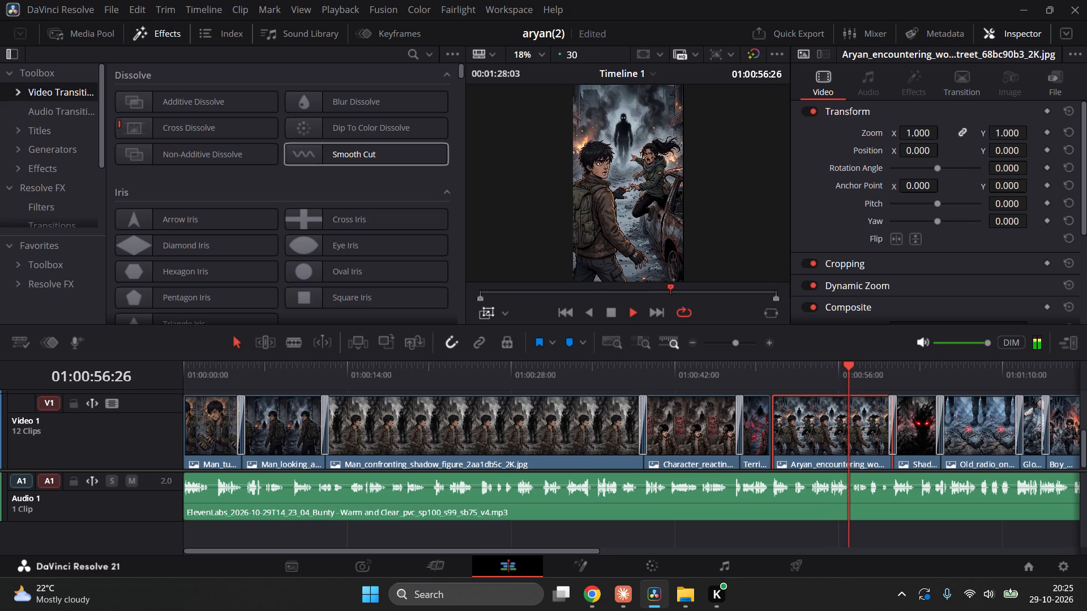
Apply Dynamic Zoom to the Shadow_figure_with_red_eyes clip, with a reduced green zoom frame around the red-eyed face, and play it back.
left_click(918, 407)
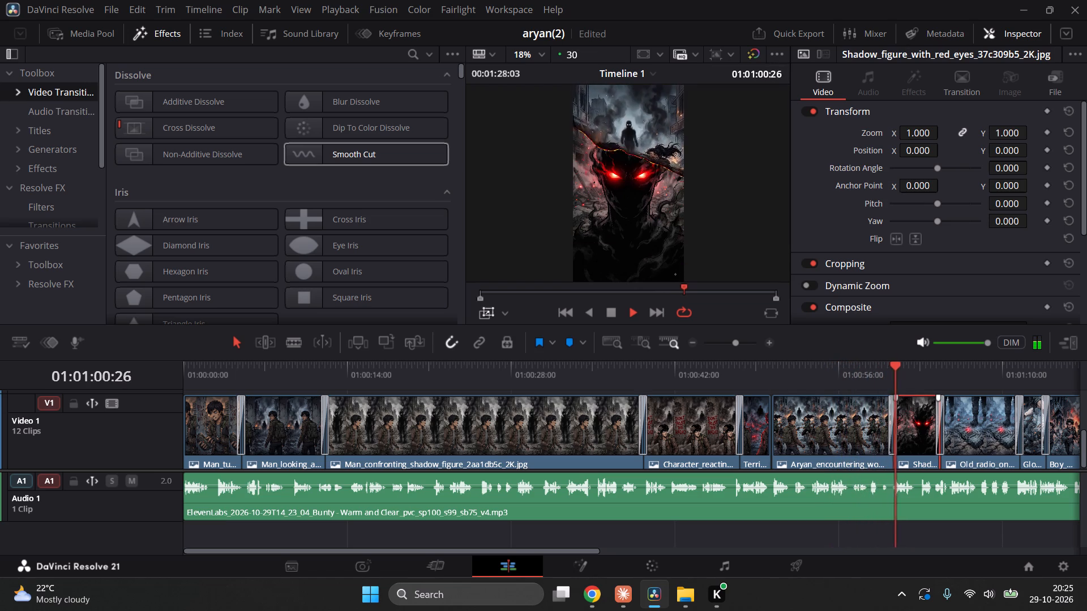
key("space")
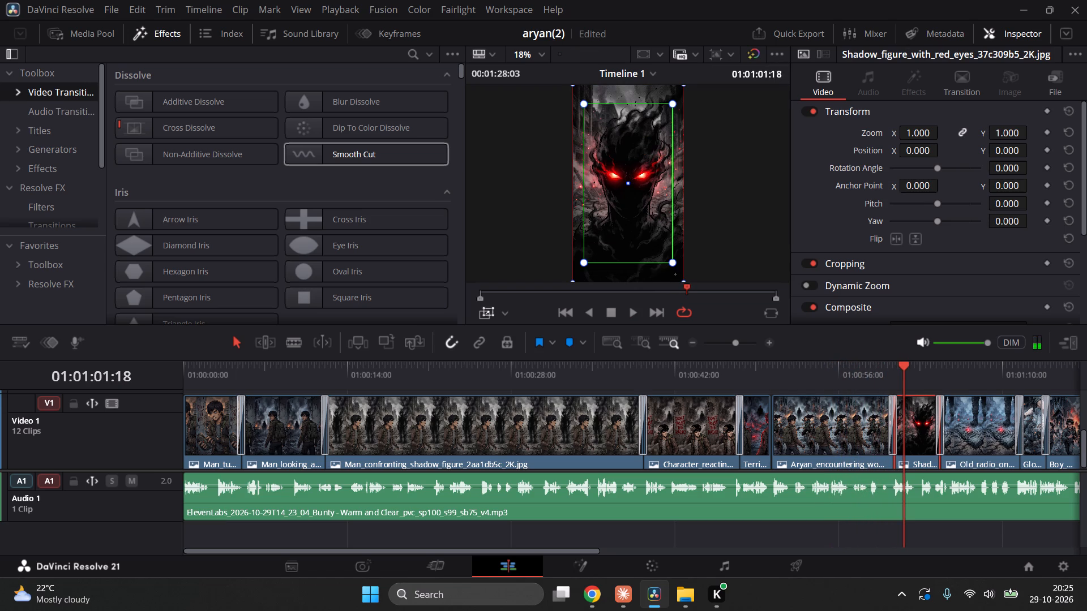
left_click_drag(671, 261, 668, 247)
left_click_drag(636, 205, 637, 200)
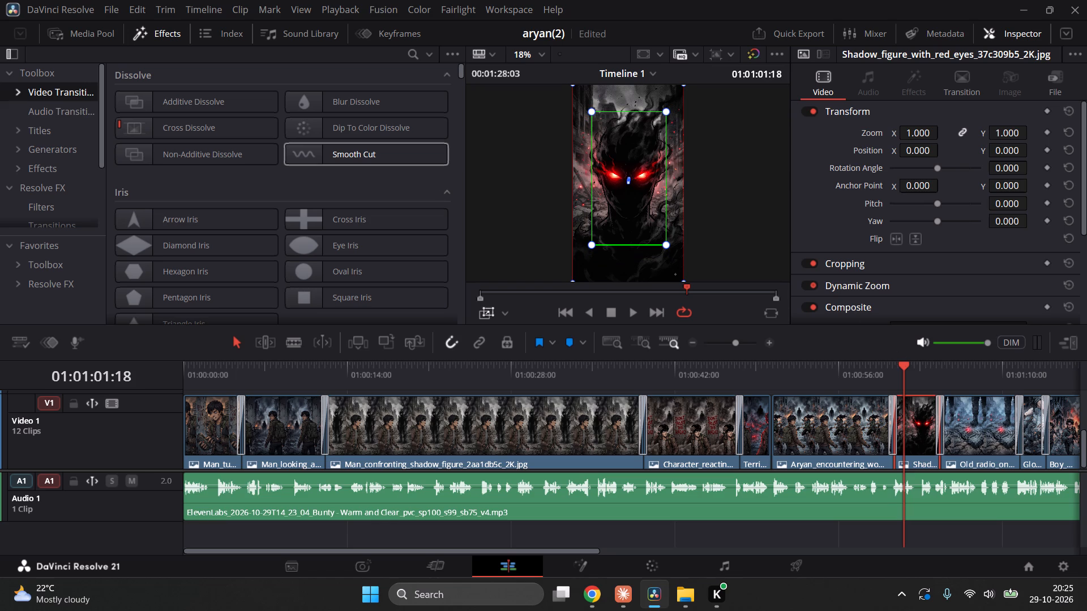
left_click(897, 375)
key("space")
left_click(881, 379)
key("space")
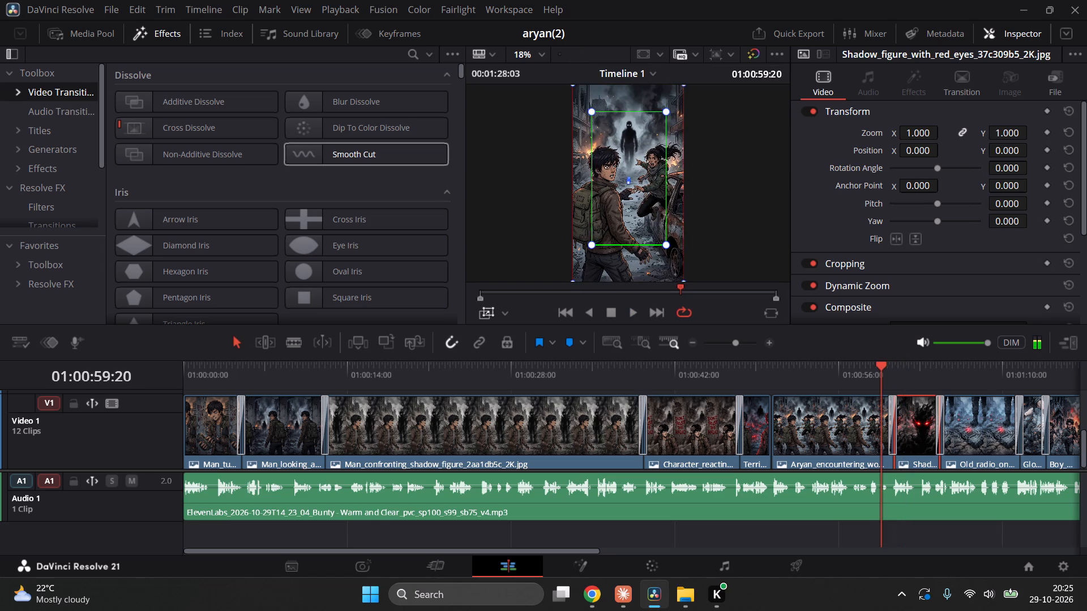
key("space")
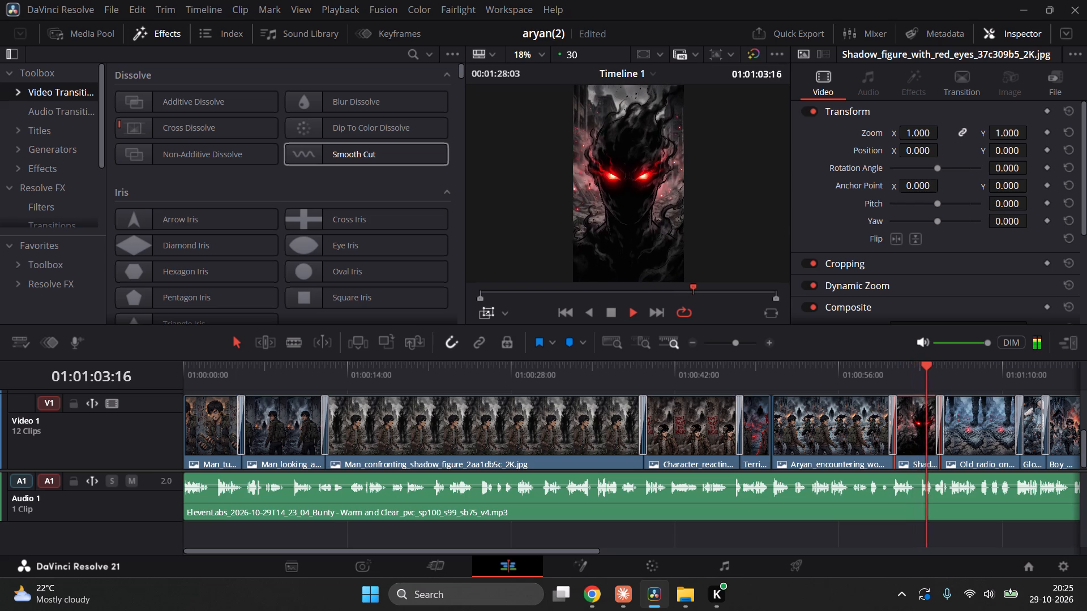
key("space")
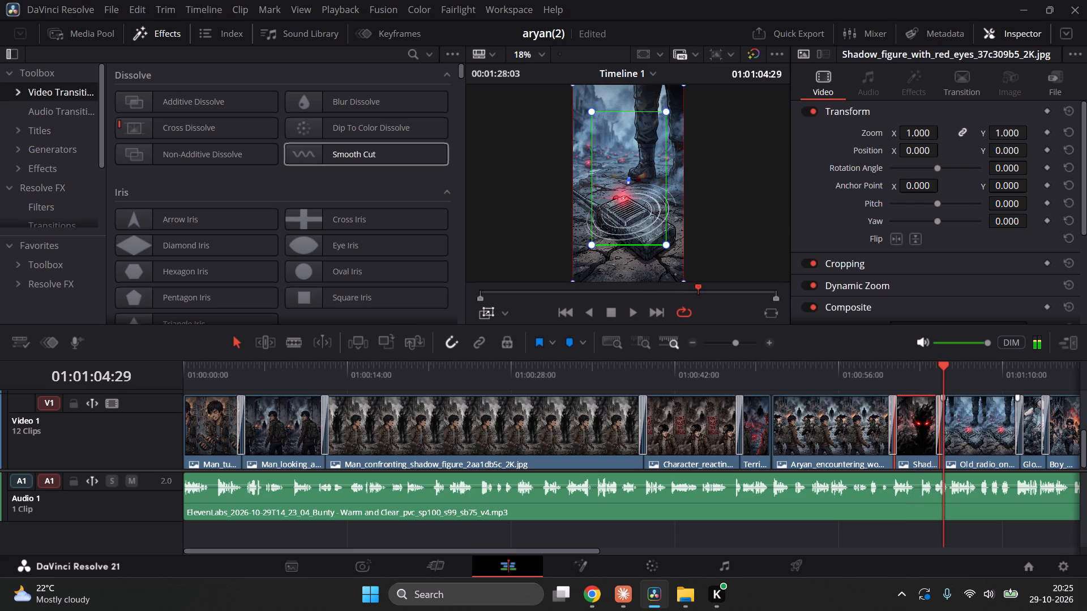
Readjust the Shadow_figure clip's green zoom frame, making it slightly larger and centred on the red-eyed face, and play it back.
left_click_drag(612, 194, 615, 226)
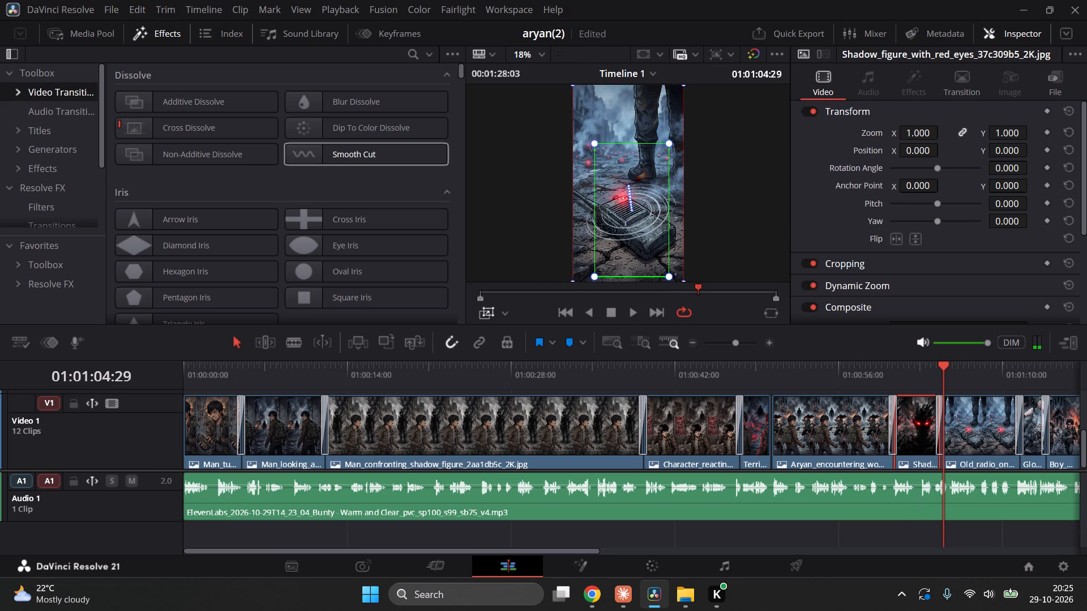
left_click_drag(615, 226, 616, 228)
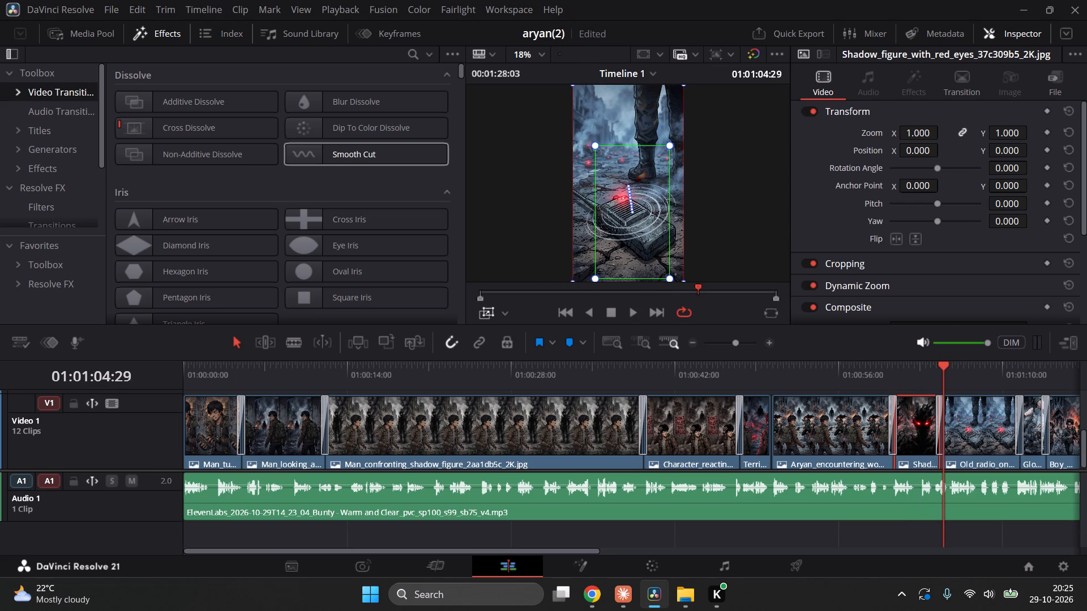
left_click(898, 365)
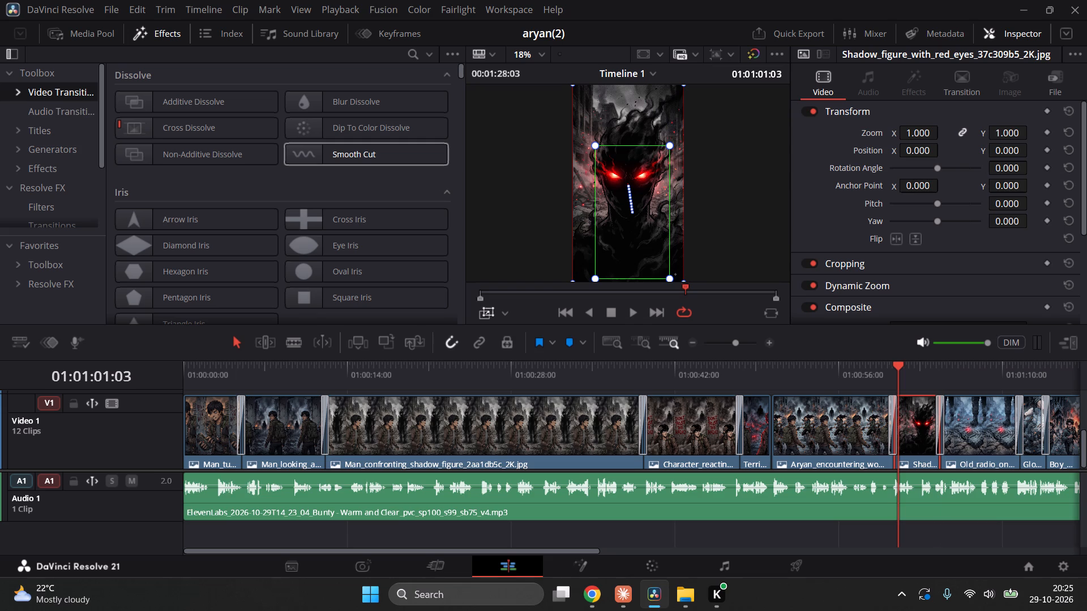
left_click_drag(639, 234, 629, 209)
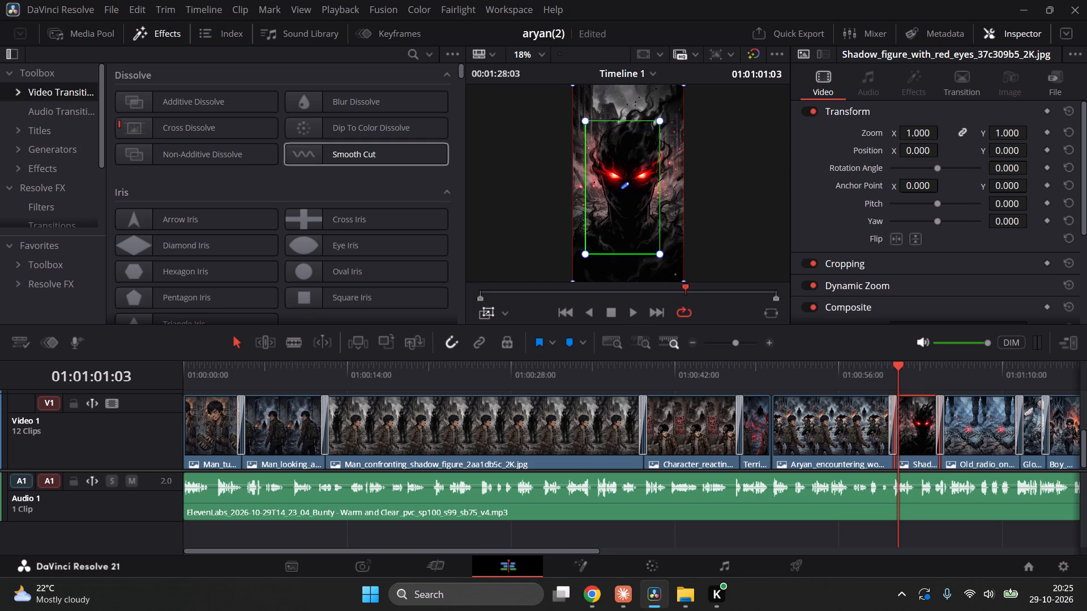
left_click_drag(629, 209, 632, 207)
left_click_drag(665, 249, 666, 249)
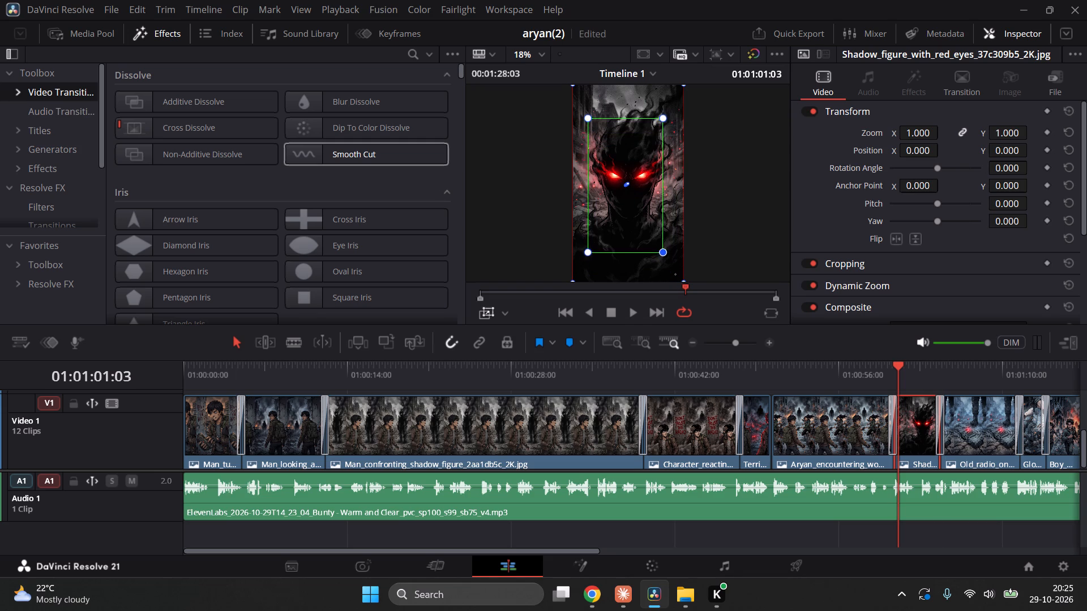
left_click_drag(666, 249, 671, 252)
left_click_drag(640, 208, 645, 199)
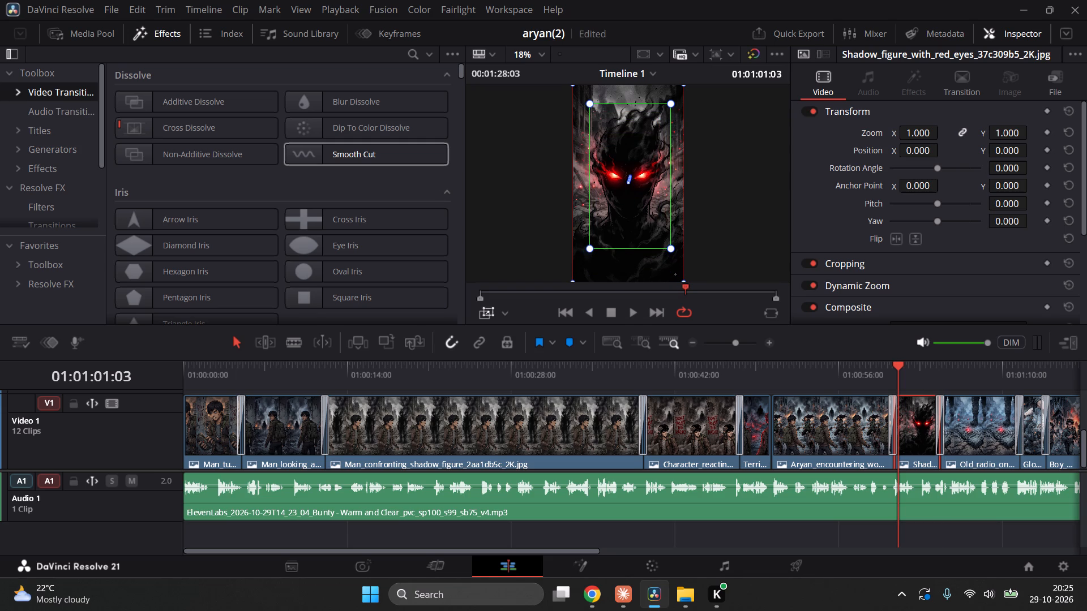
key("space")
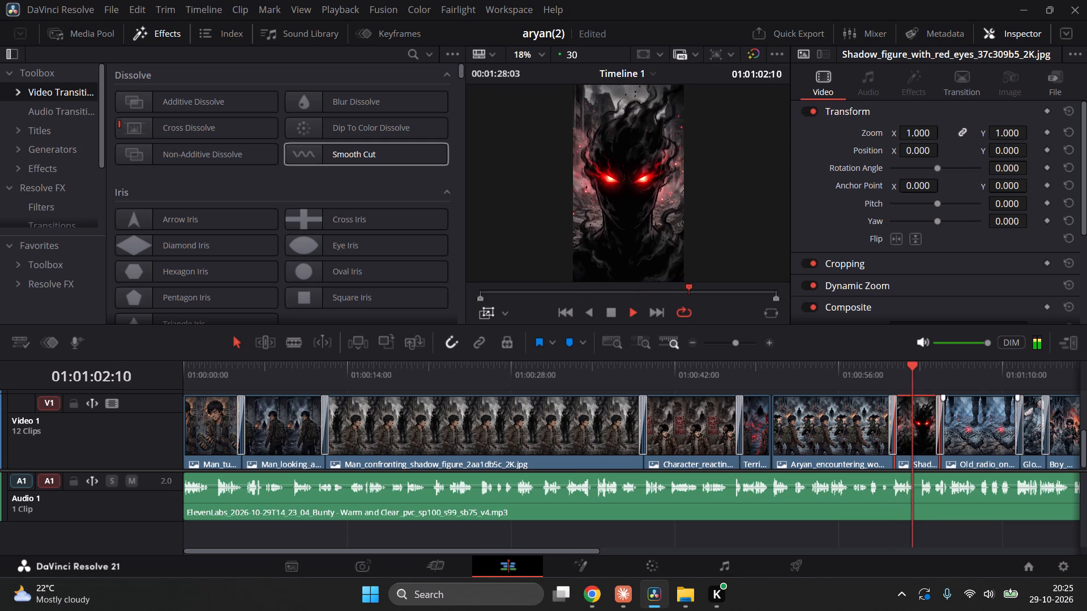
Apply Dynamic Zoom to the Old_radio_on_cracked_ground clip, with a reduced green zoom frame lowered onto the radio, and play it back.
left_click(996, 439)
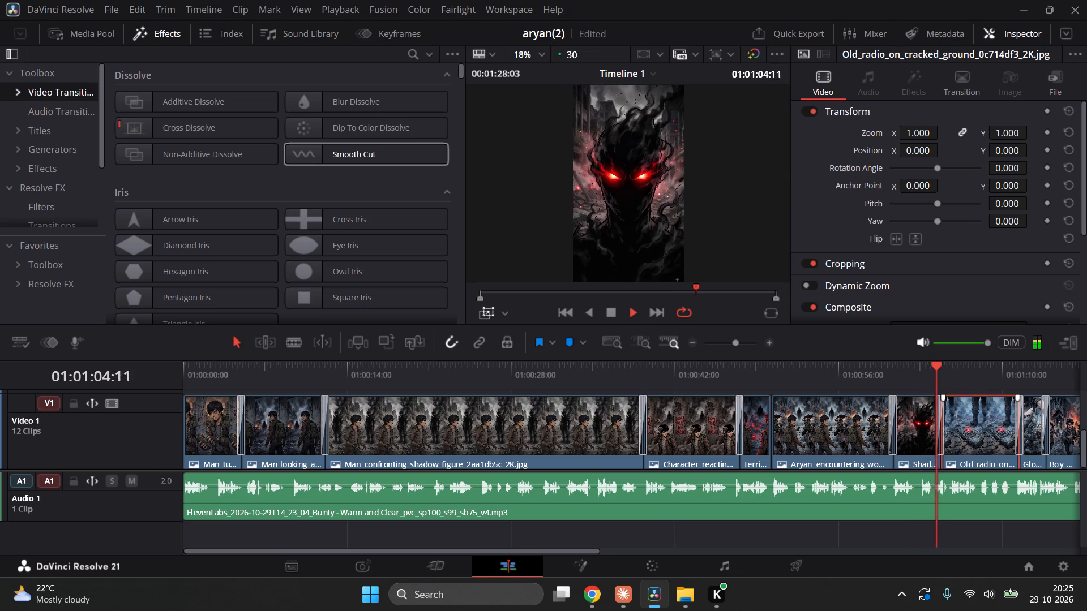
key("space")
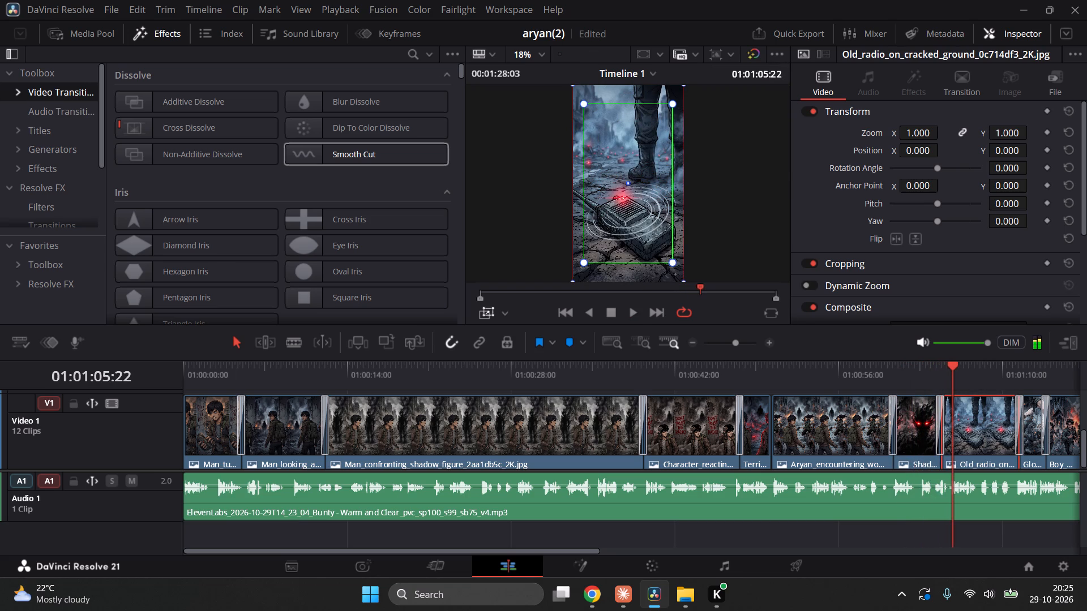
left_click_drag(672, 261, 655, 231)
left_click_drag(631, 194, 637, 222)
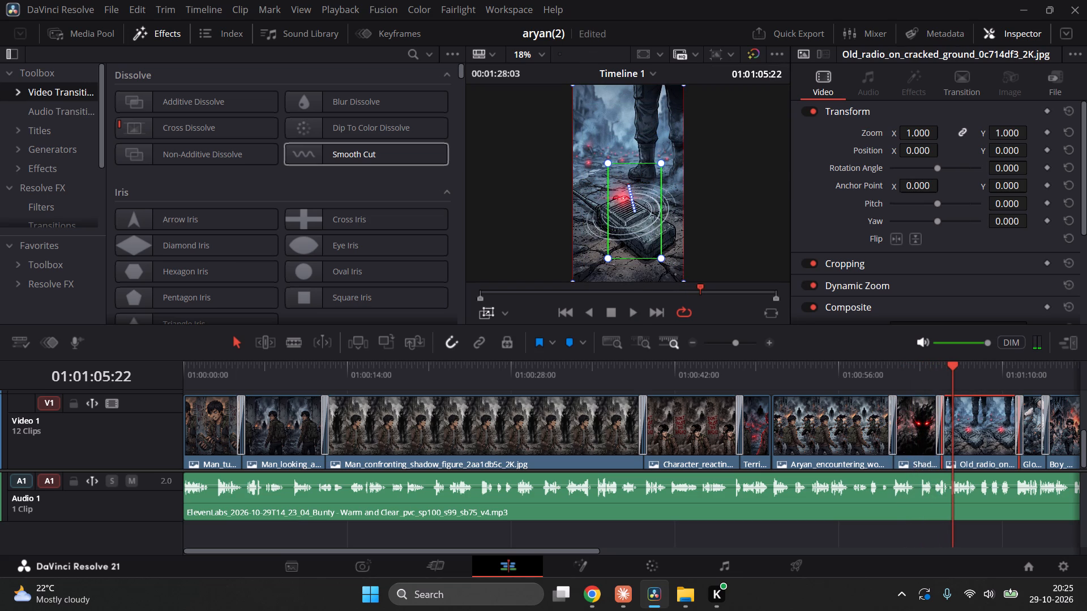
left_click_drag(662, 257, 681, 267)
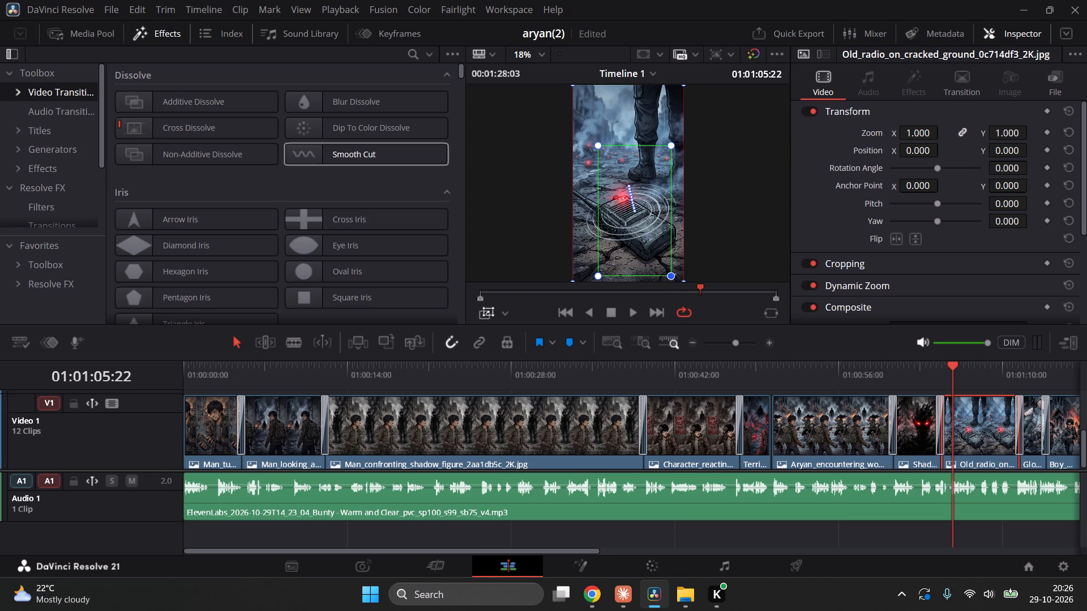
left_click_drag(681, 267, 682, 268)
left_click(642, 242)
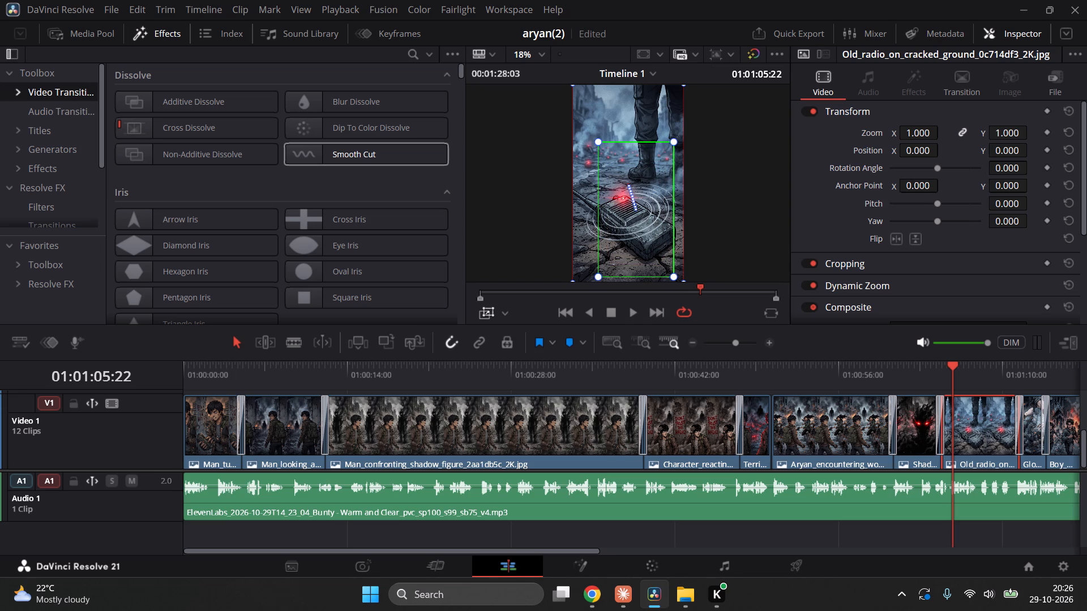
left_click(928, 368)
key("space")
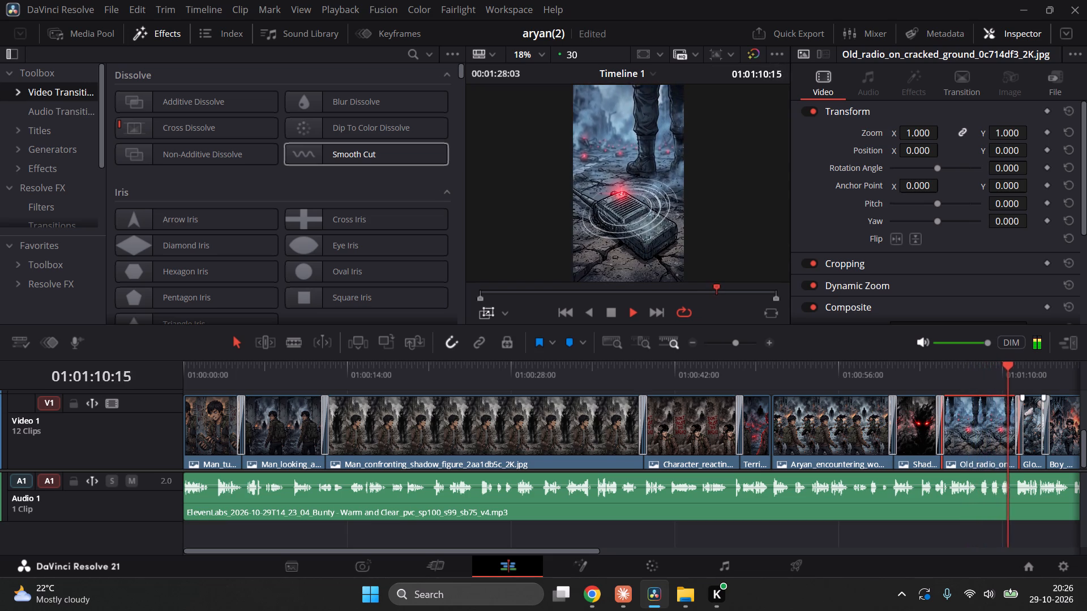
key("space")
Apply Dynamic Zoom to the Gloved_hand_gripping clip, shifting the green zoom frame slightly upward towards the gripped hands, and play it back.
middle_click_drag(925, 524, 894, 527)
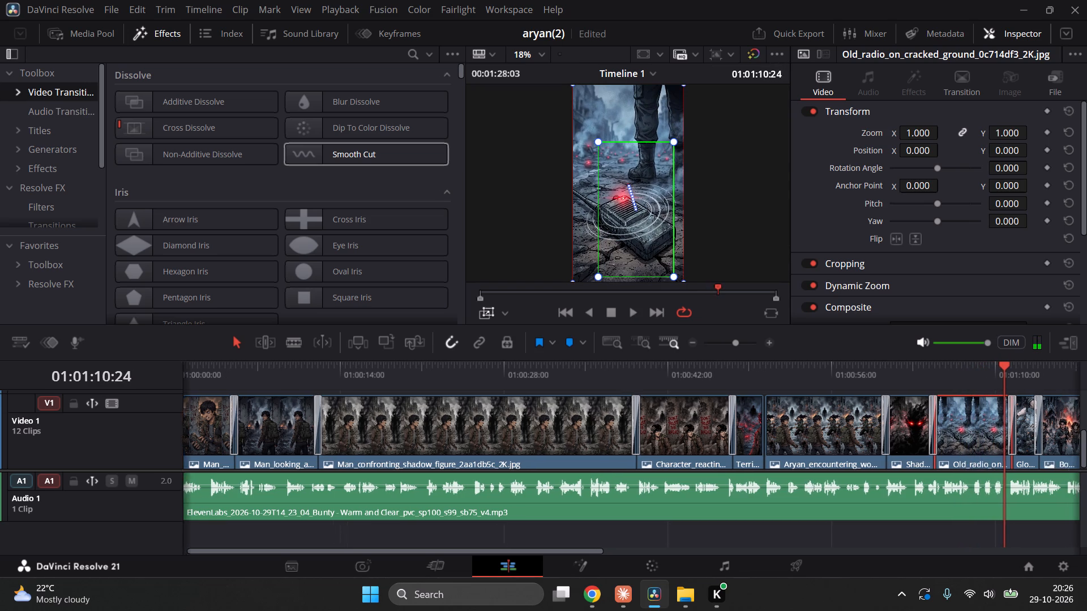
middle_click_drag(894, 527, 502, 527)
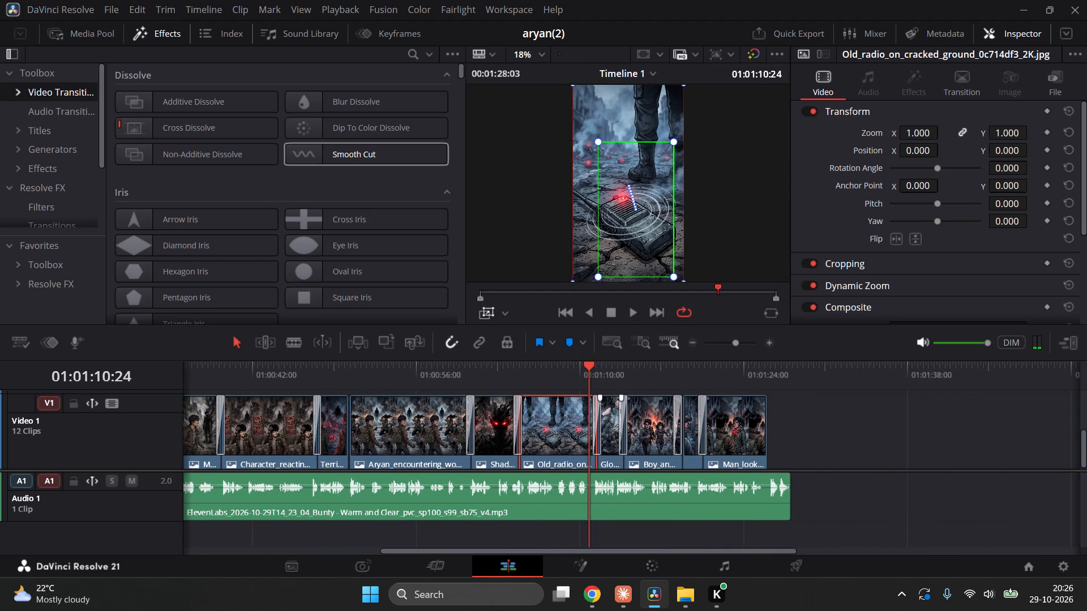
left_click(612, 424)
left_click(599, 362)
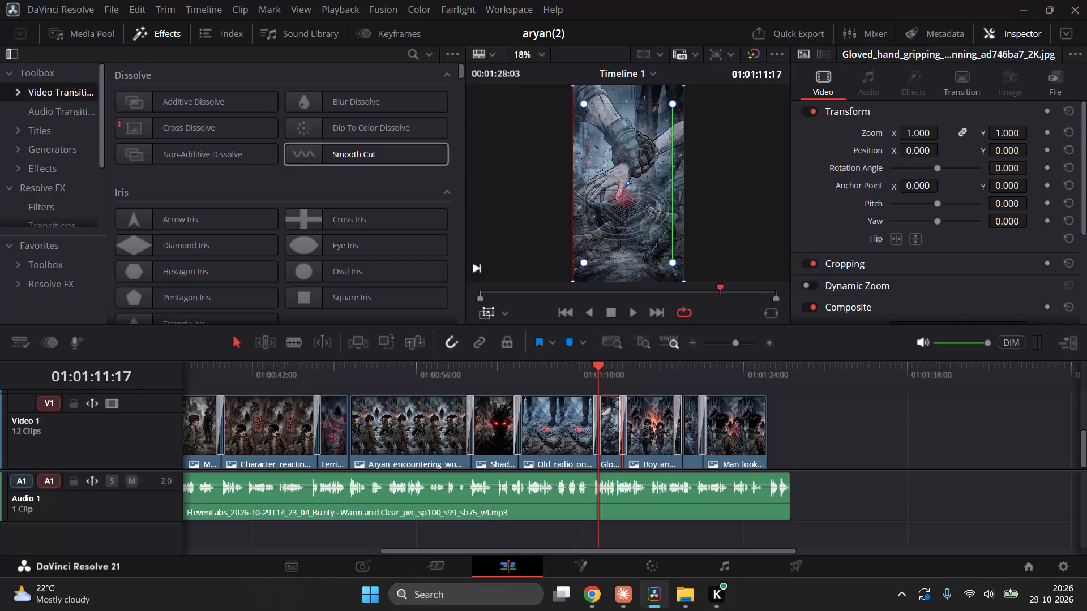
key("space")
key("space")
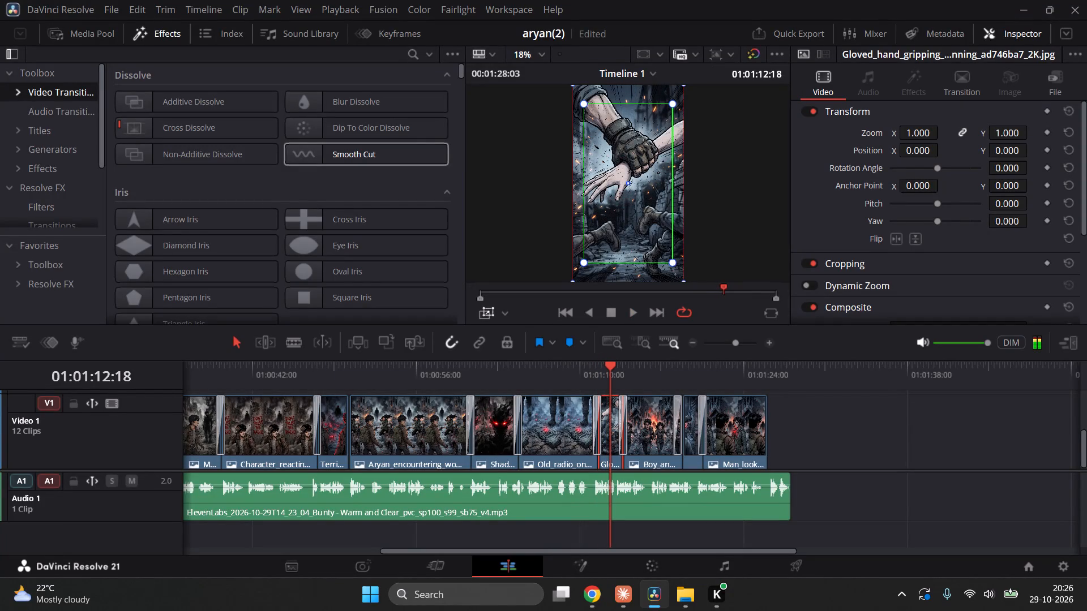
left_click(622, 225)
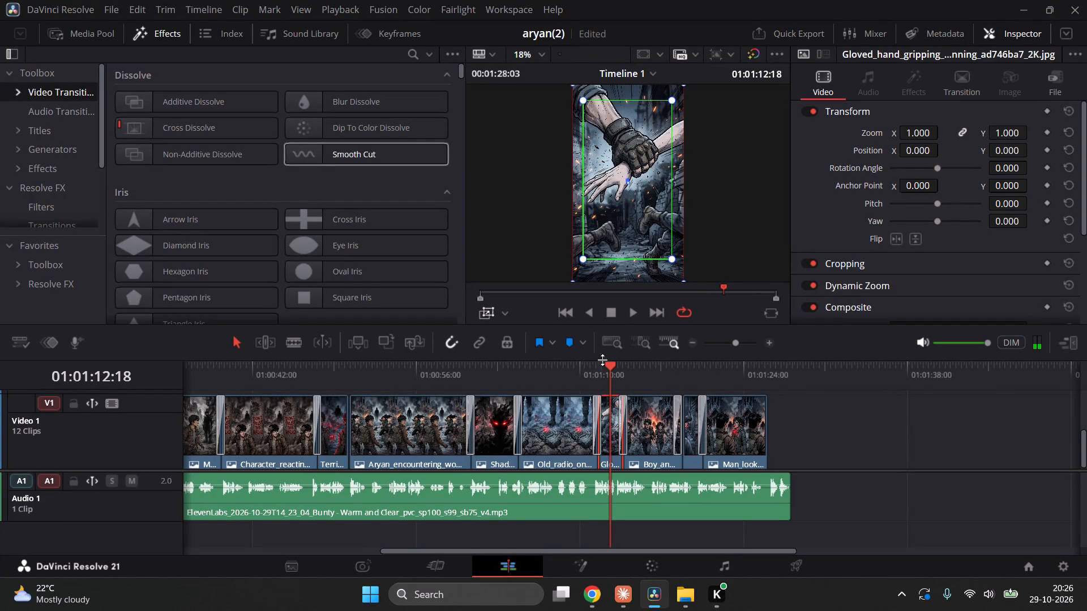
left_click(590, 372)
key("space")
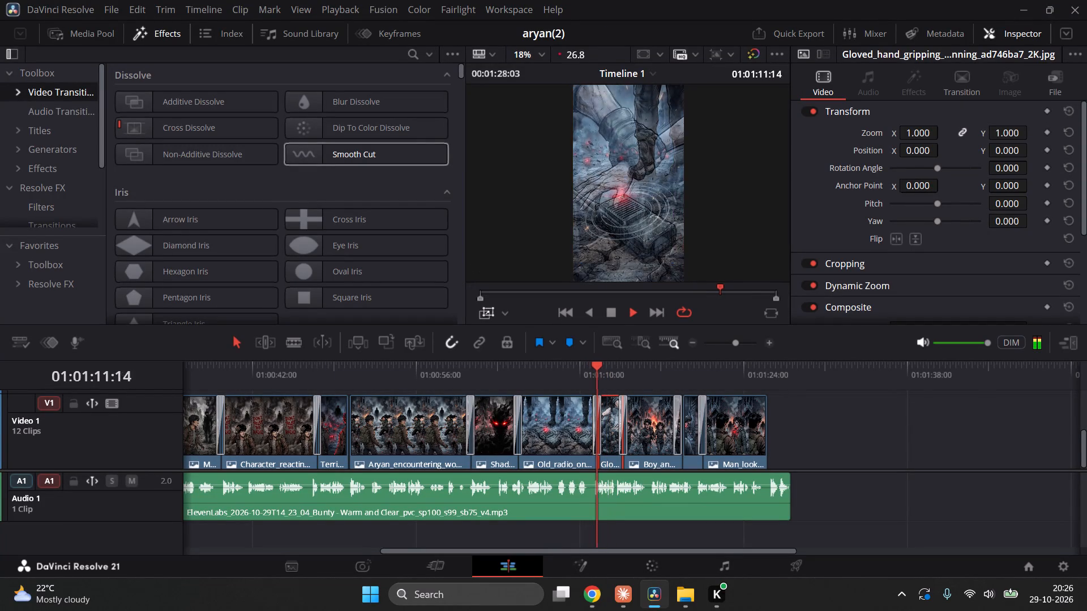
Apply Dynamic Zoom to the Boy_and_girl_running clip, with the green zoom frame lowered over the running pair, and play it back.
left_click(660, 419)
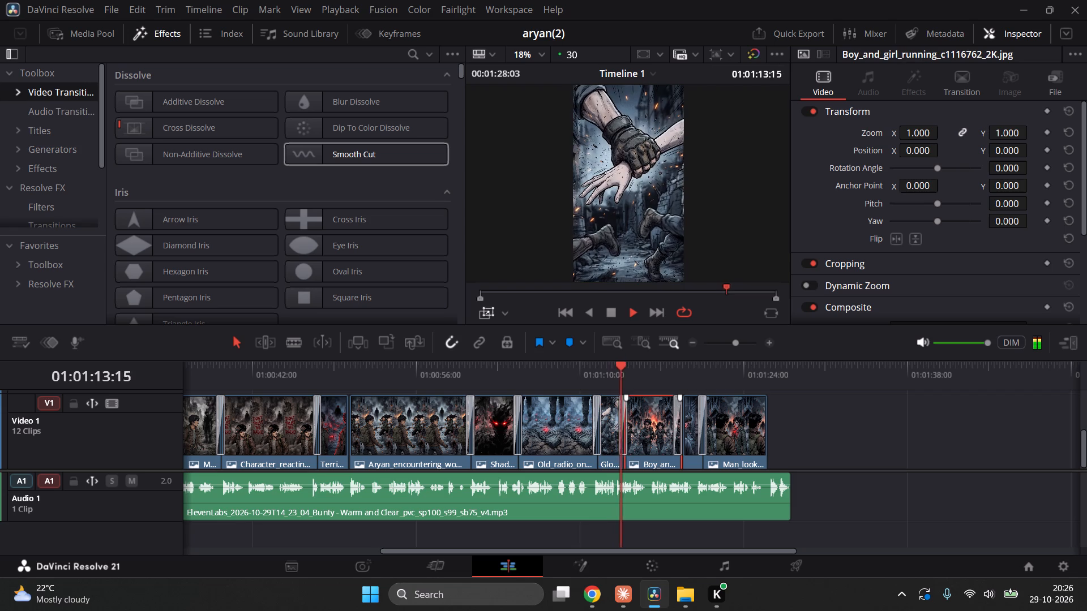
key("space")
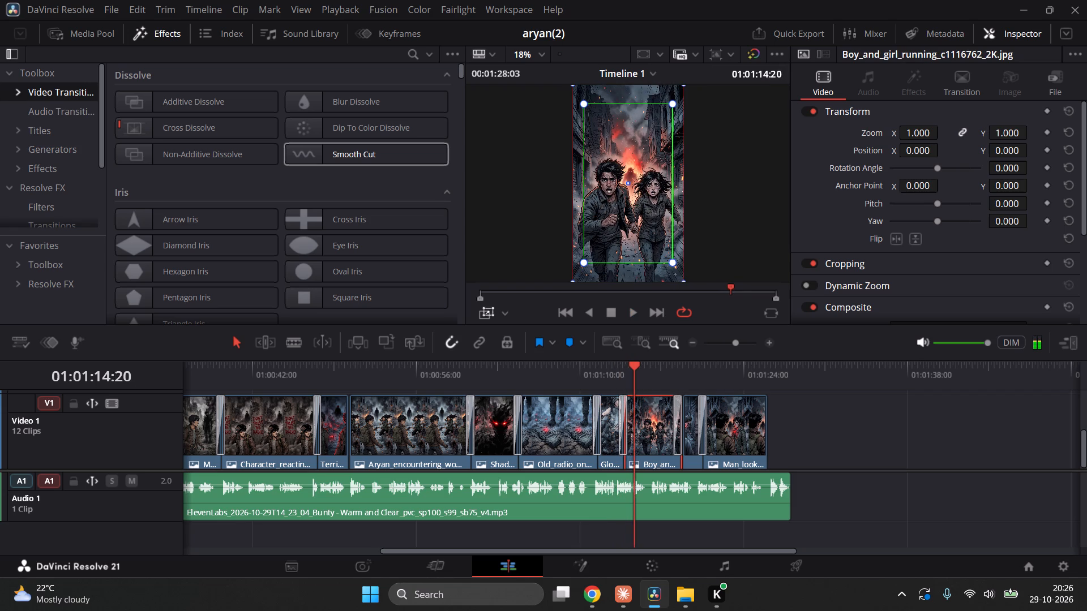
left_click_drag(636, 247, 636, 270)
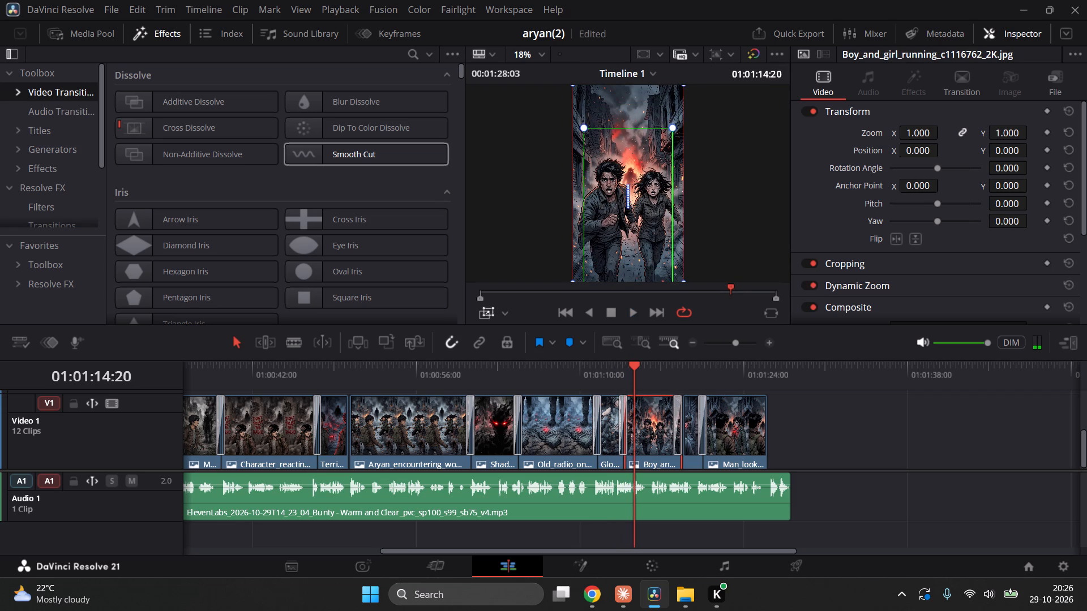
left_click(614, 378)
key("space")
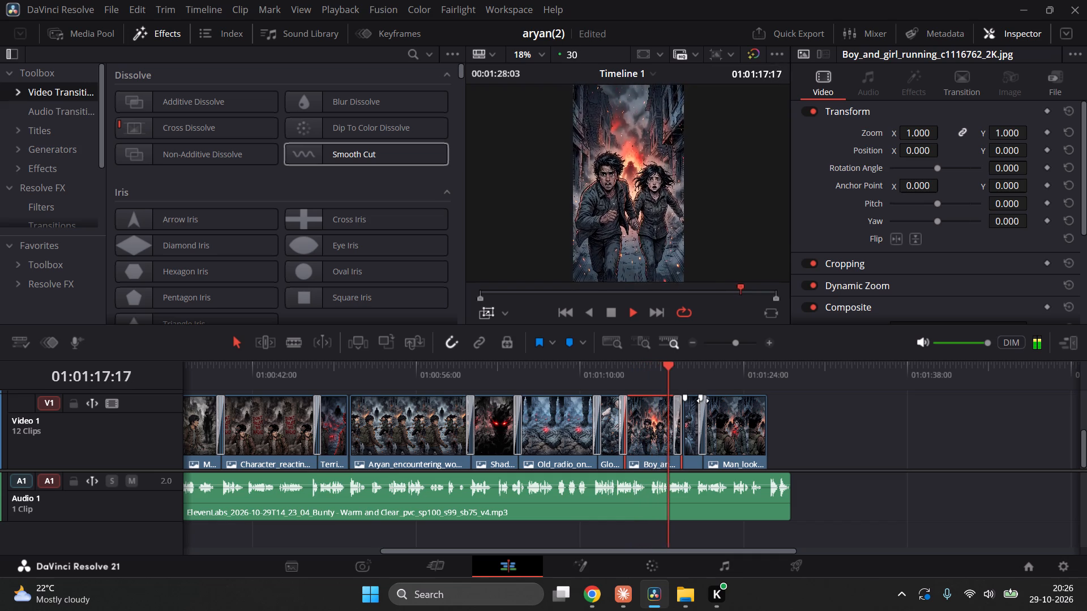
key("space")
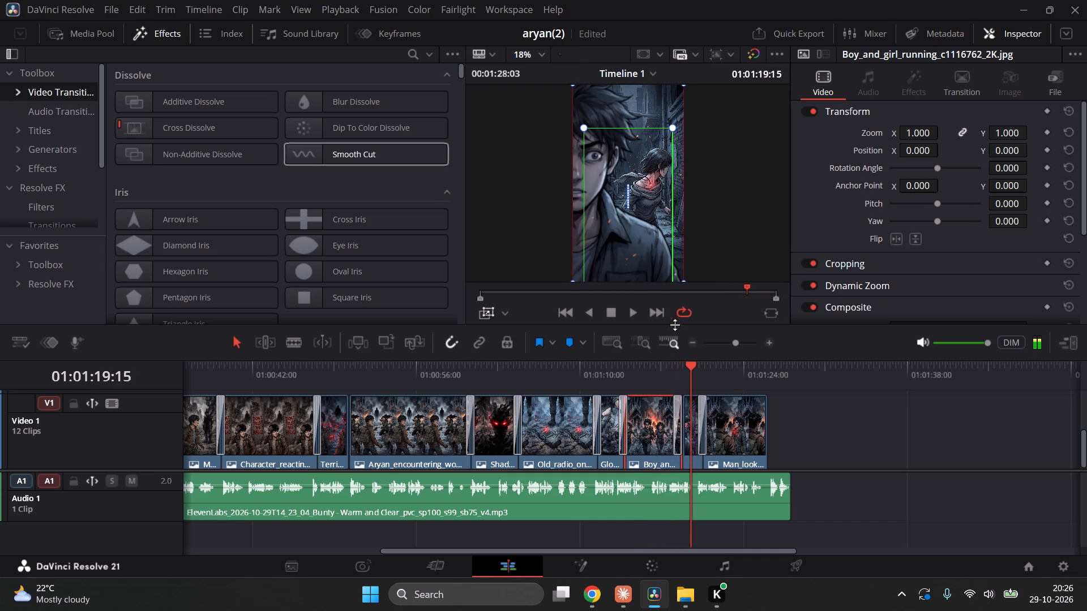
Readjust the Boy_and_girl_running clip's green zoom frame so it sits low over the running pair, and play it back.
left_click_drag(646, 214, 657, 196)
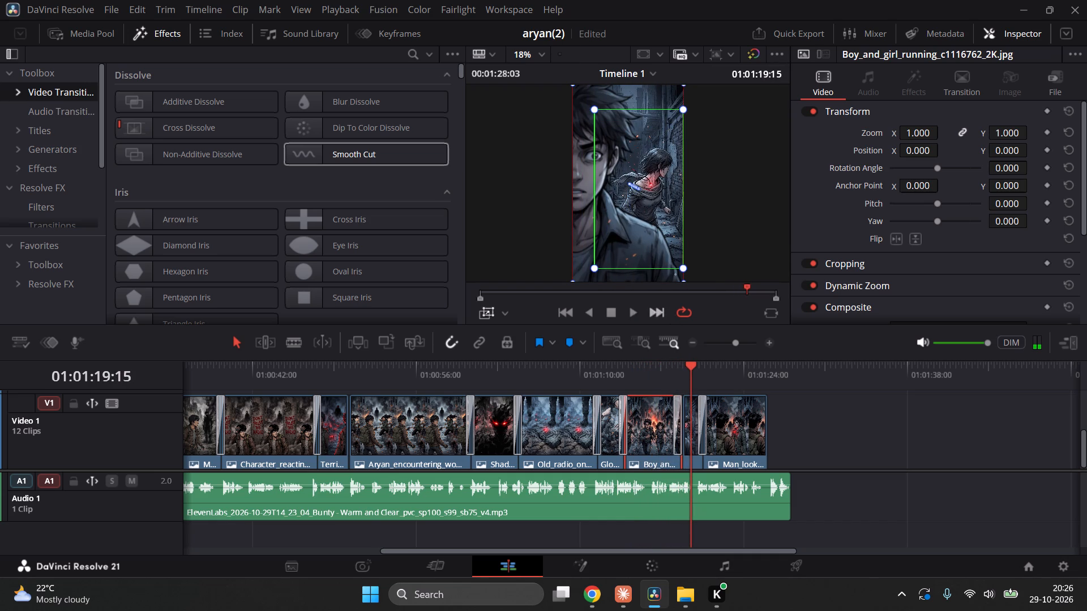
left_click(628, 432)
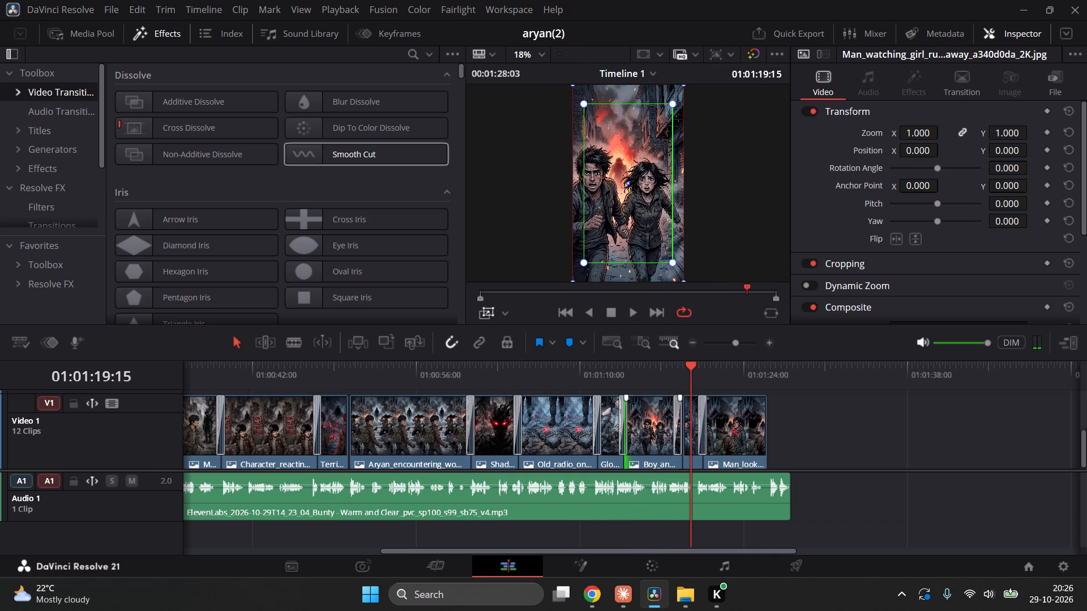
left_click(641, 414)
left_click(640, 369)
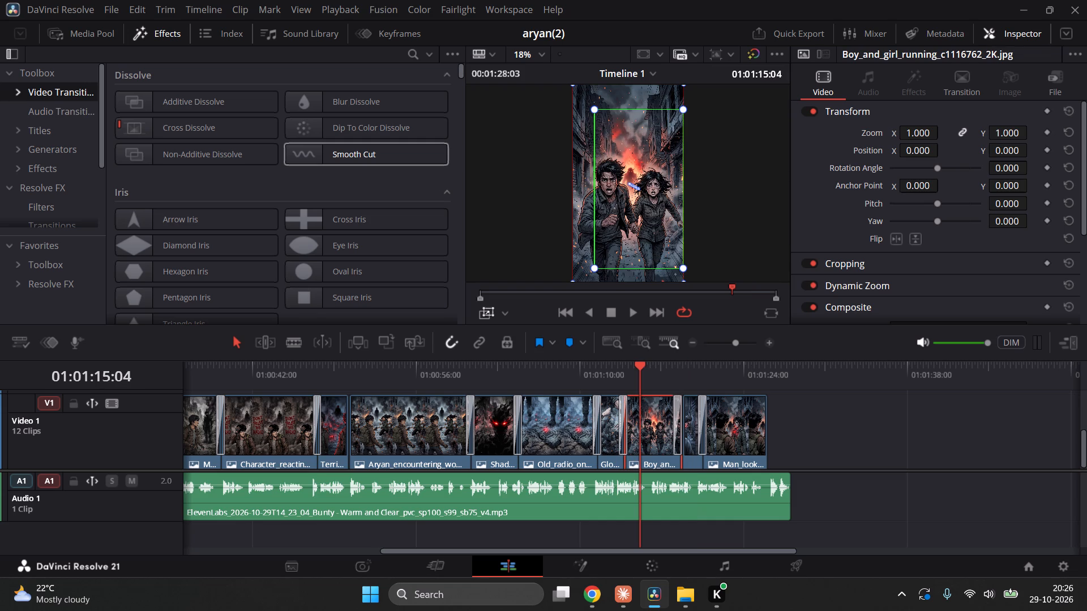
left_click_drag(626, 233, 614, 254)
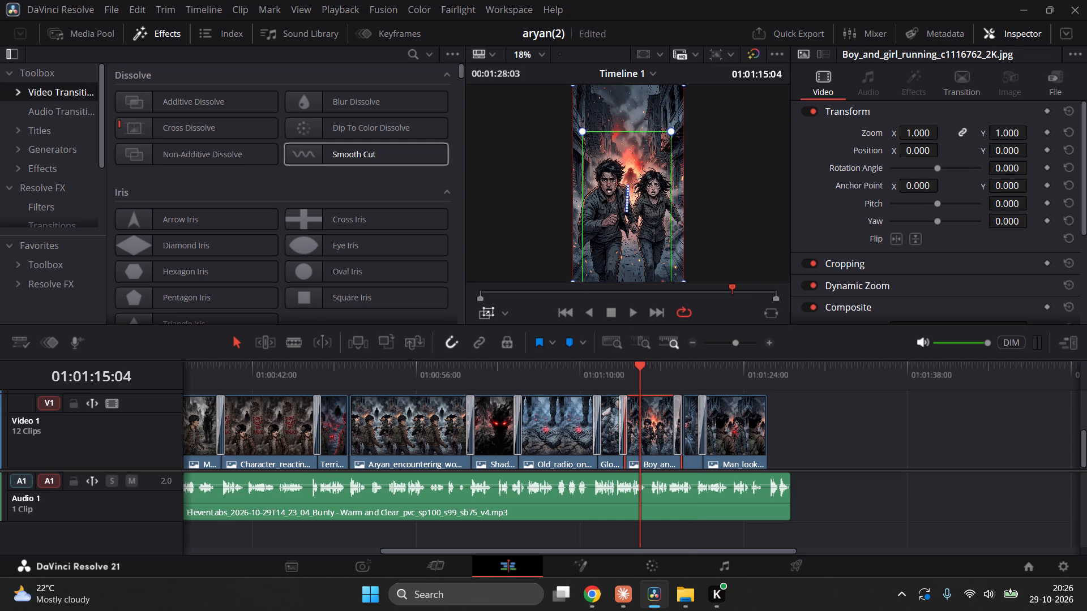
left_click(607, 372)
key("space")
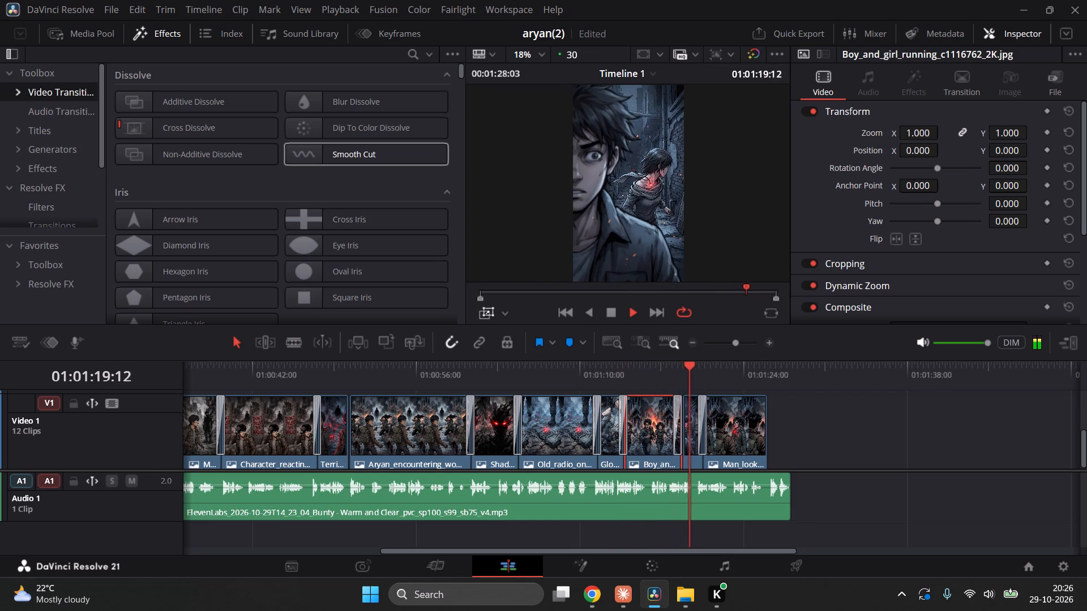
key("space")
Apply Dynamic Zoom to the Man_watching_girl_running_away clip, with a reduced green zoom frame over the running girl, and play it back.
left_click(695, 432)
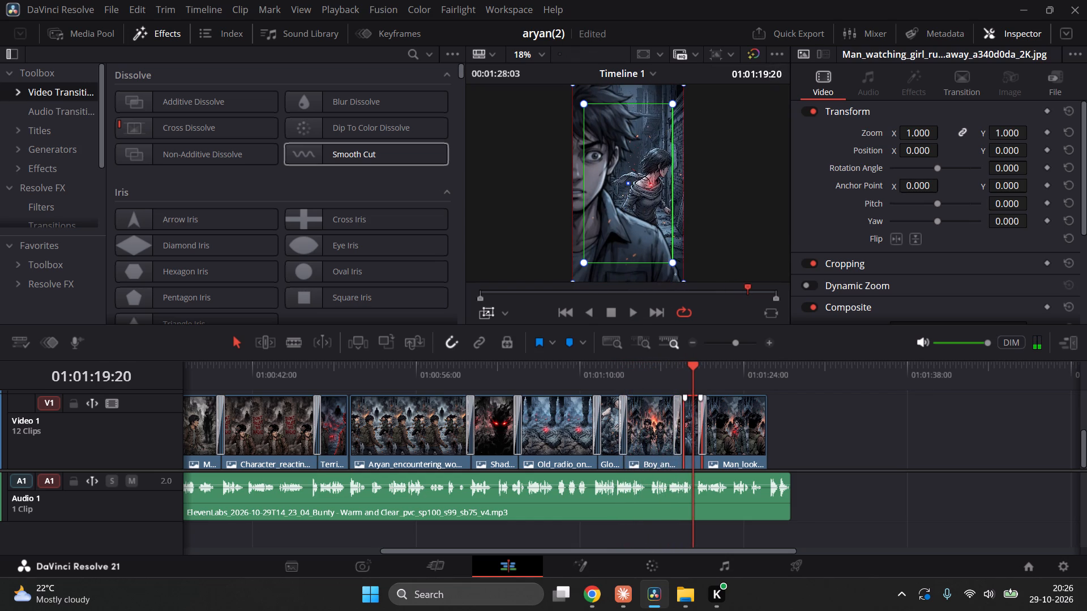
left_click_drag(671, 263, 674, 259)
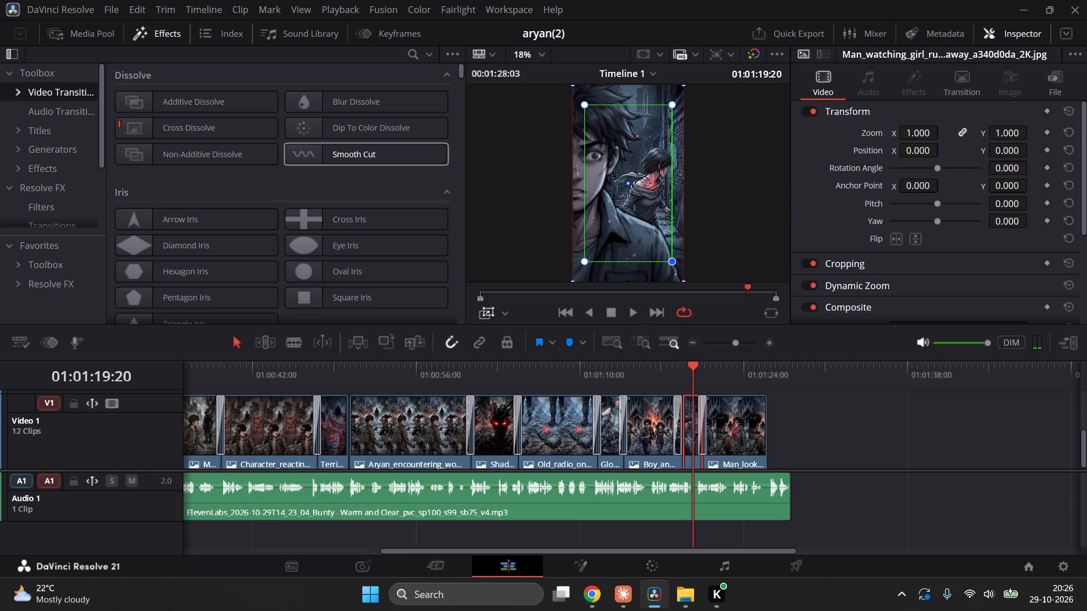
left_click_drag(674, 259, 665, 228)
left_click_drag(631, 197, 648, 192)
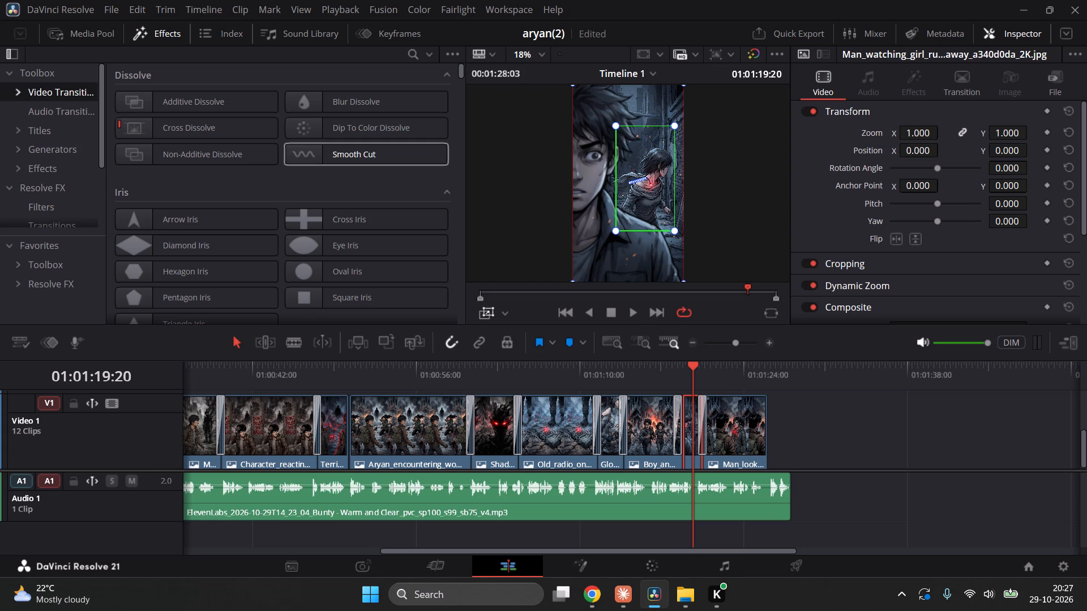
left_click(671, 371)
key("space")
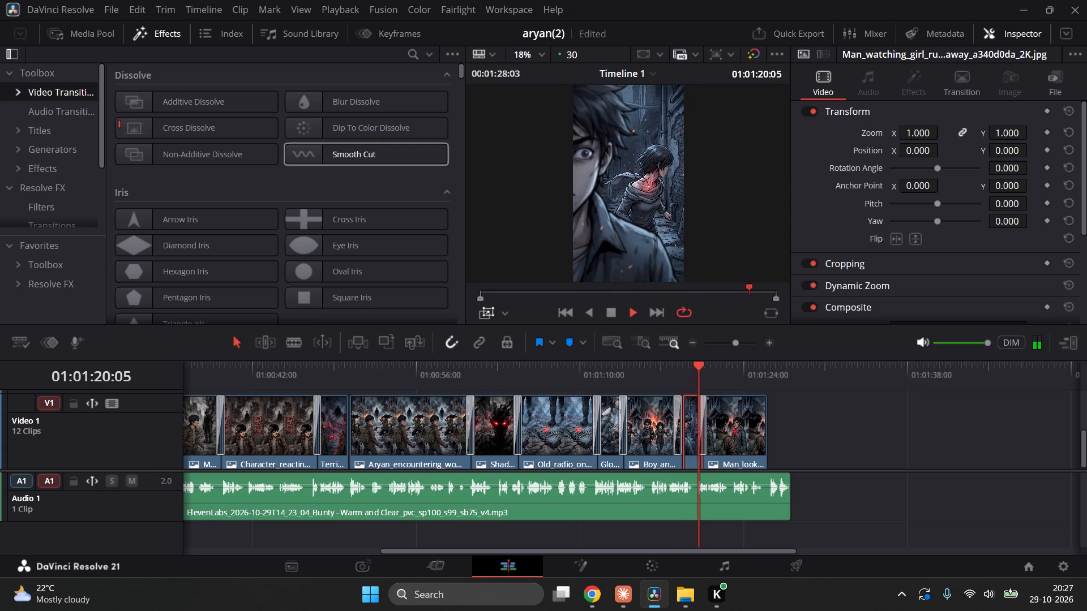
key("space")
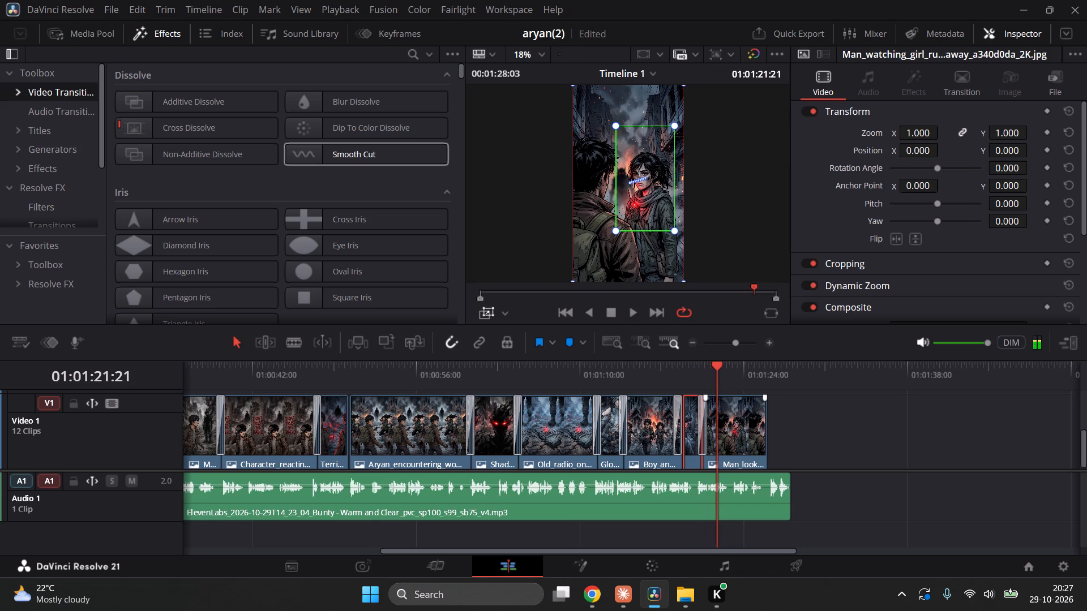
Shrink the Man_watching_girl_running_away clip's green zoom frame further, place it tightly on the girl, and play it back.
left_click_drag(673, 228, 658, 212)
left_click_drag(647, 183, 642, 216)
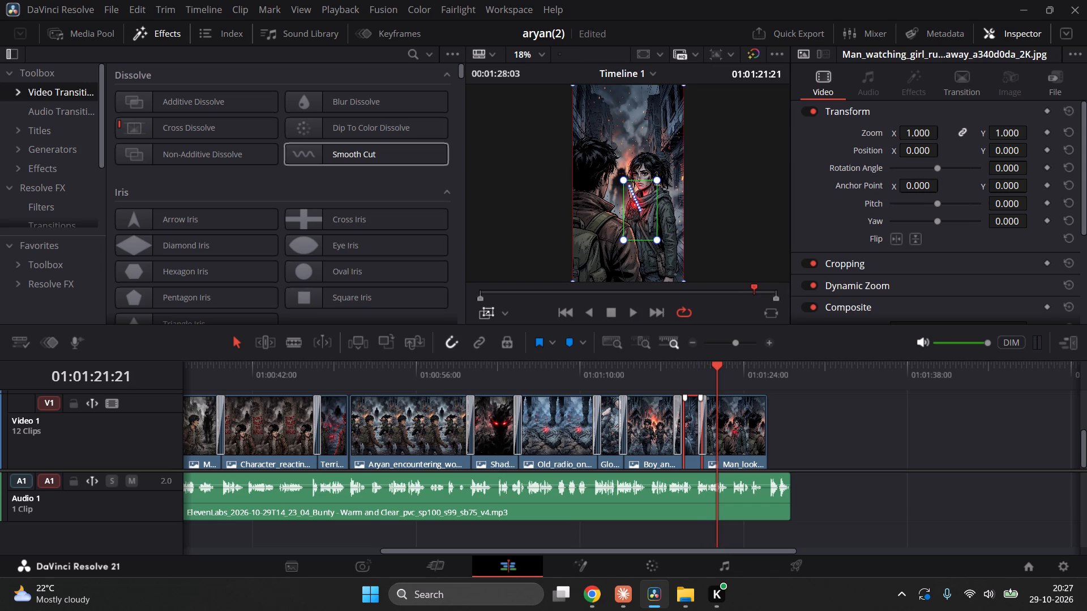
left_click(690, 374)
left_click(697, 367)
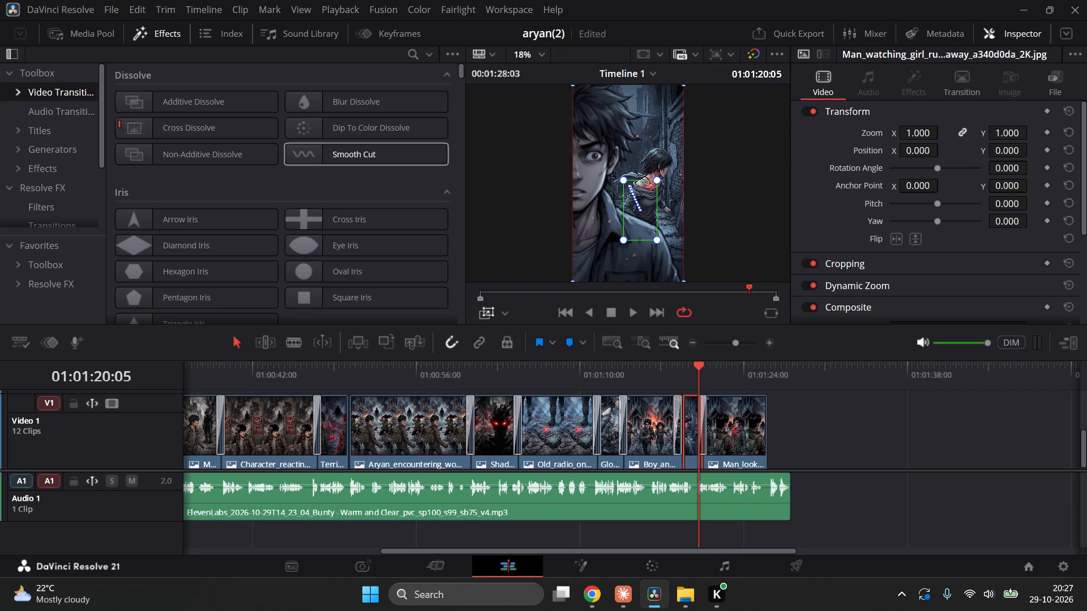
left_click(642, 180)
left_click_drag(645, 197, 661, 172)
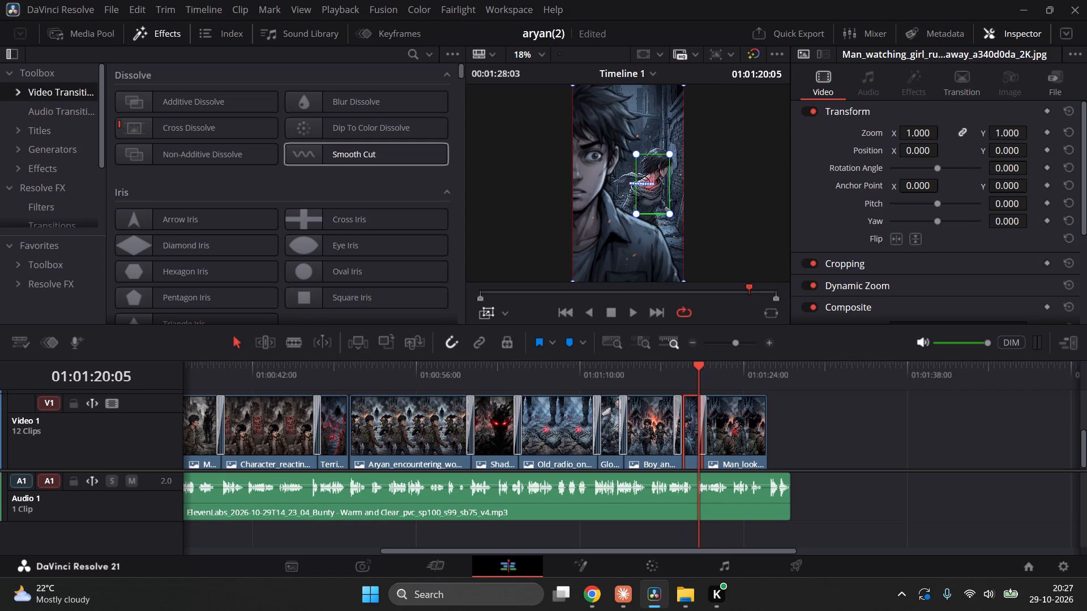
left_click(667, 370)
key("space")
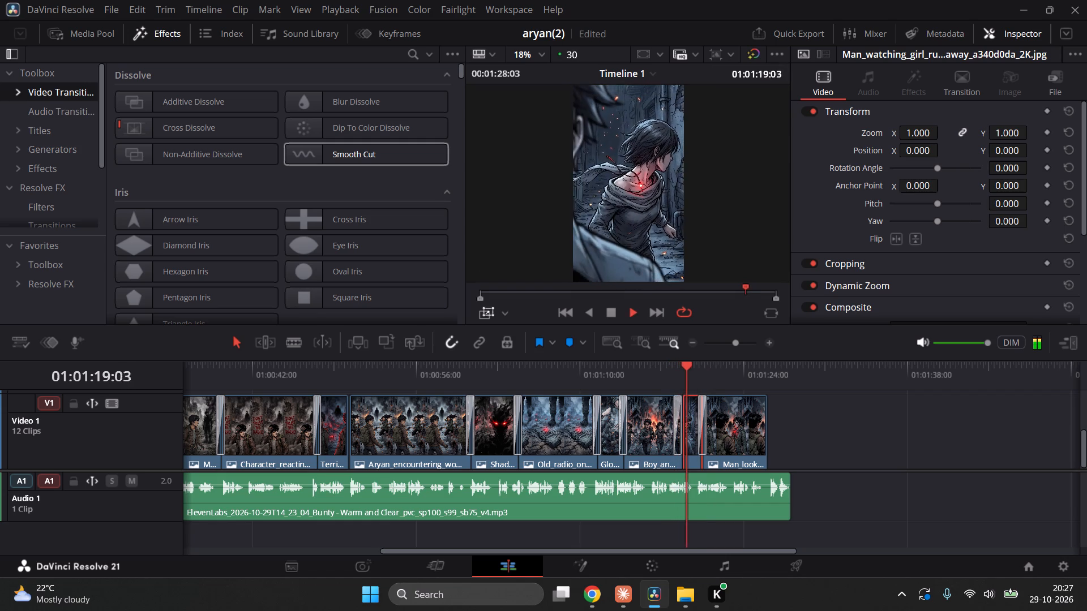
Apply Dynamic Zoom to the Man_looking_at_girl clip, with a small green zoom frame lowered beside the girl's glowing red pendant, and play it back.
left_click(727, 411)
key("space")
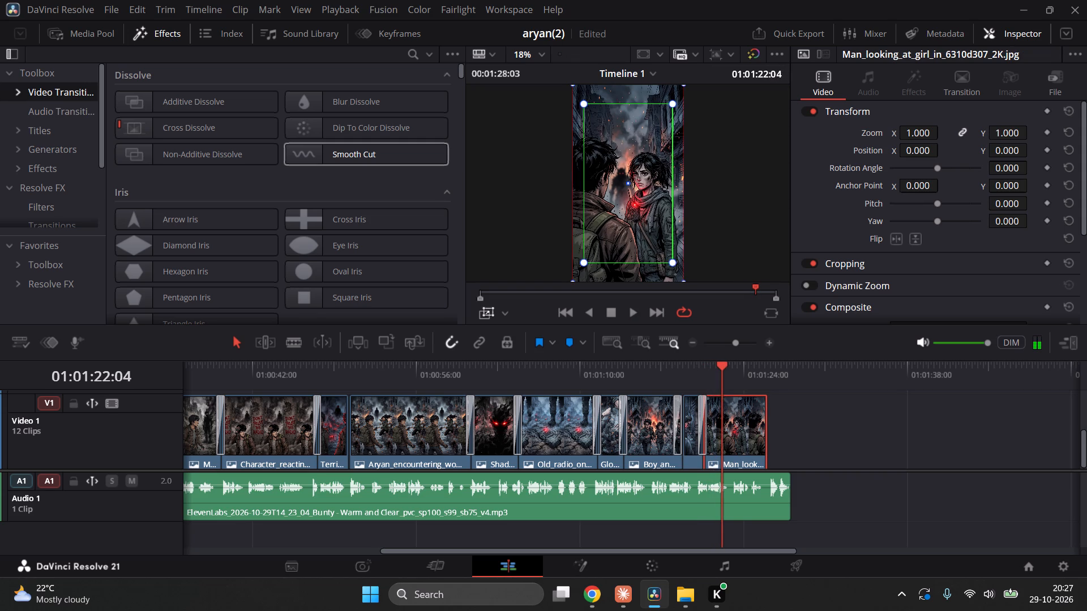
left_click_drag(669, 261, 643, 231)
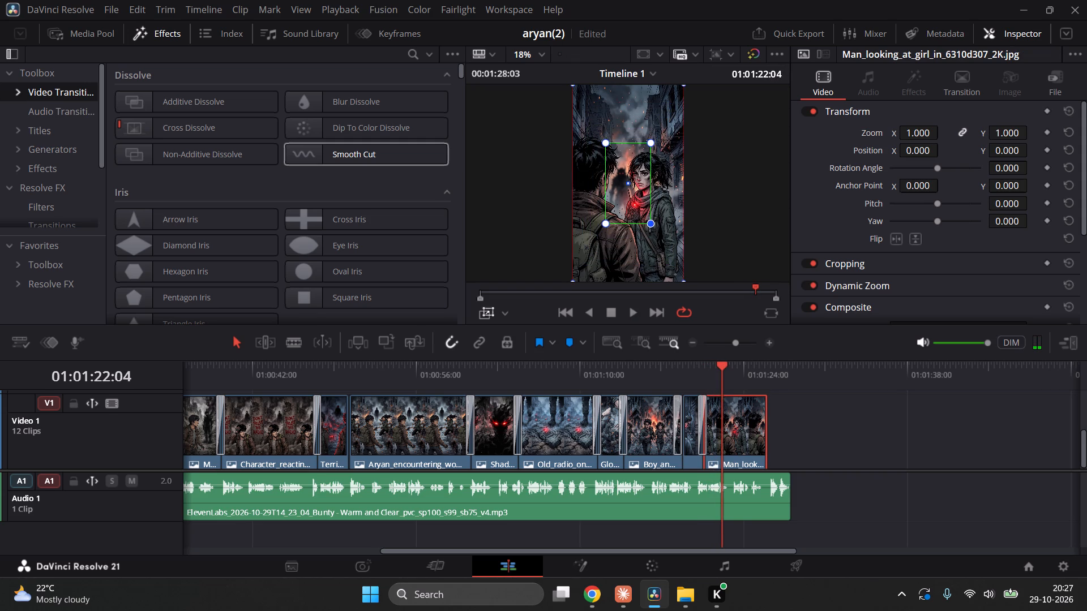
left_click_drag(643, 231, 643, 231)
left_click_drag(620, 177, 626, 208)
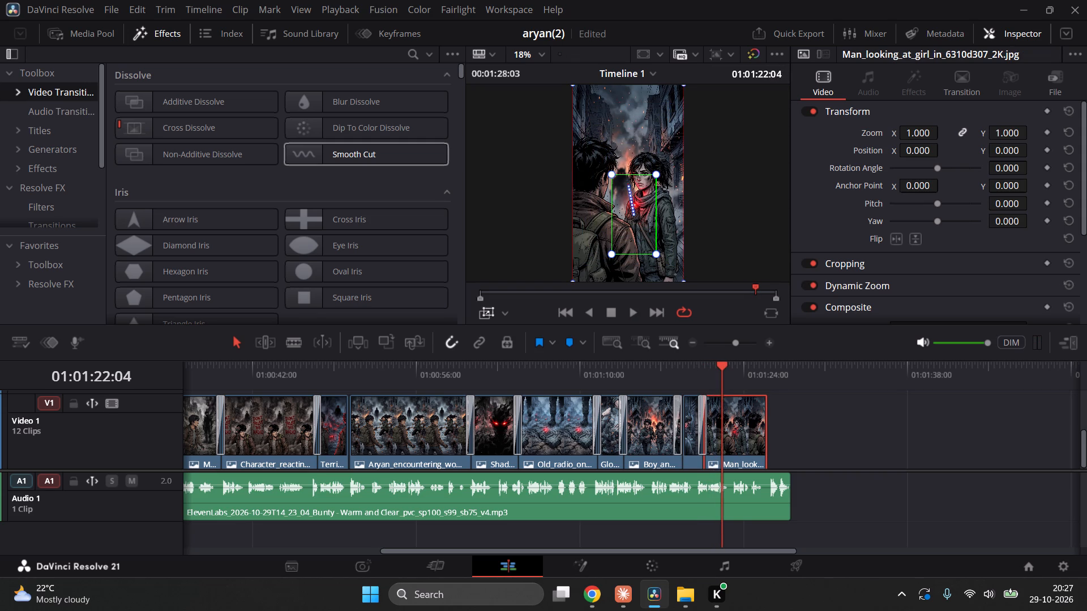
left_click_drag(656, 248, 649, 240)
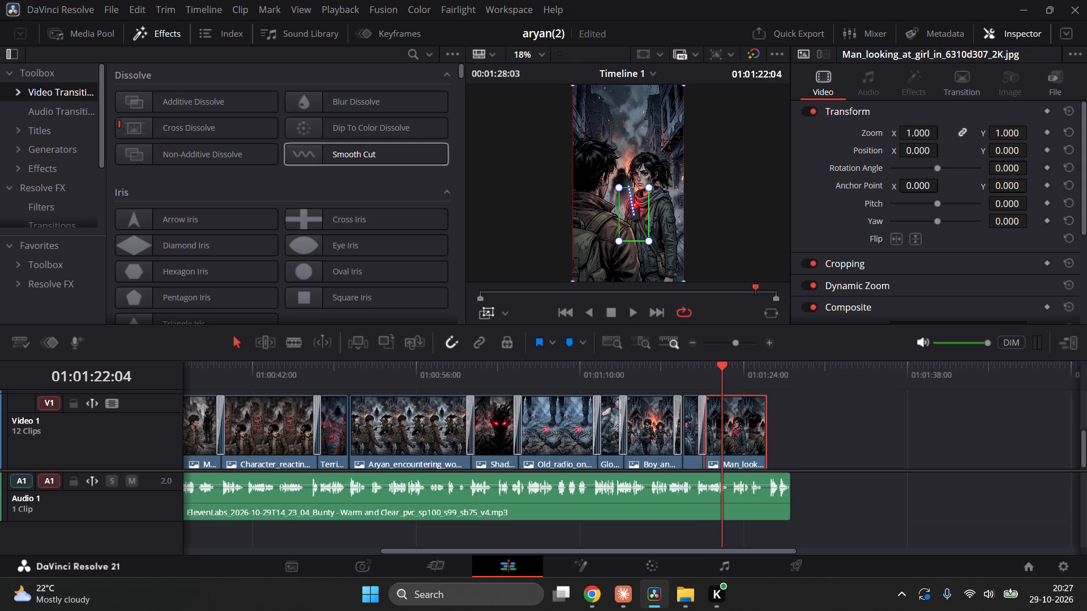
left_click(698, 367)
key("space")
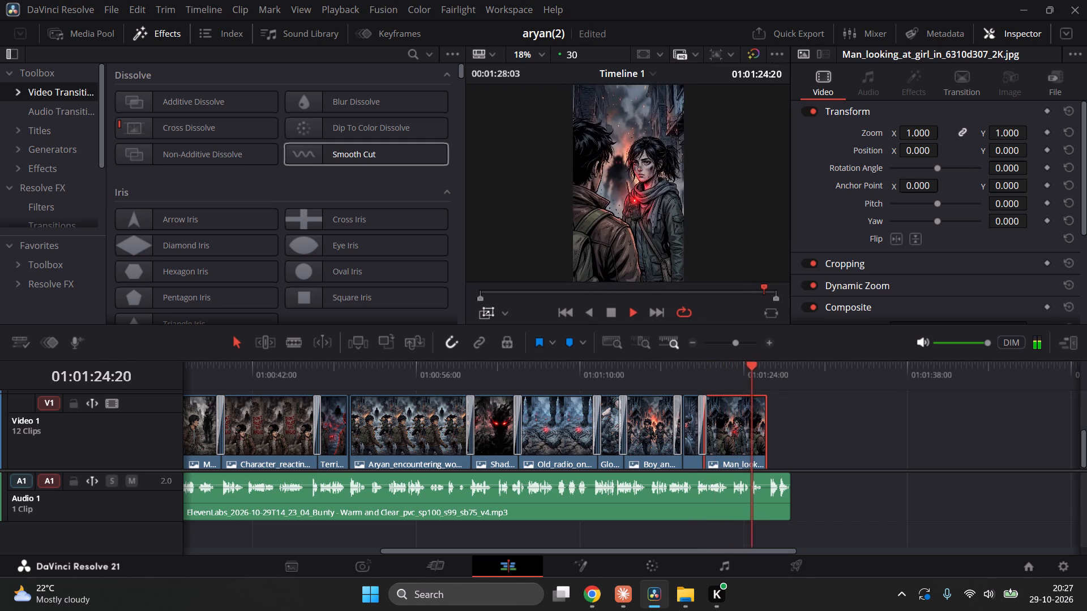
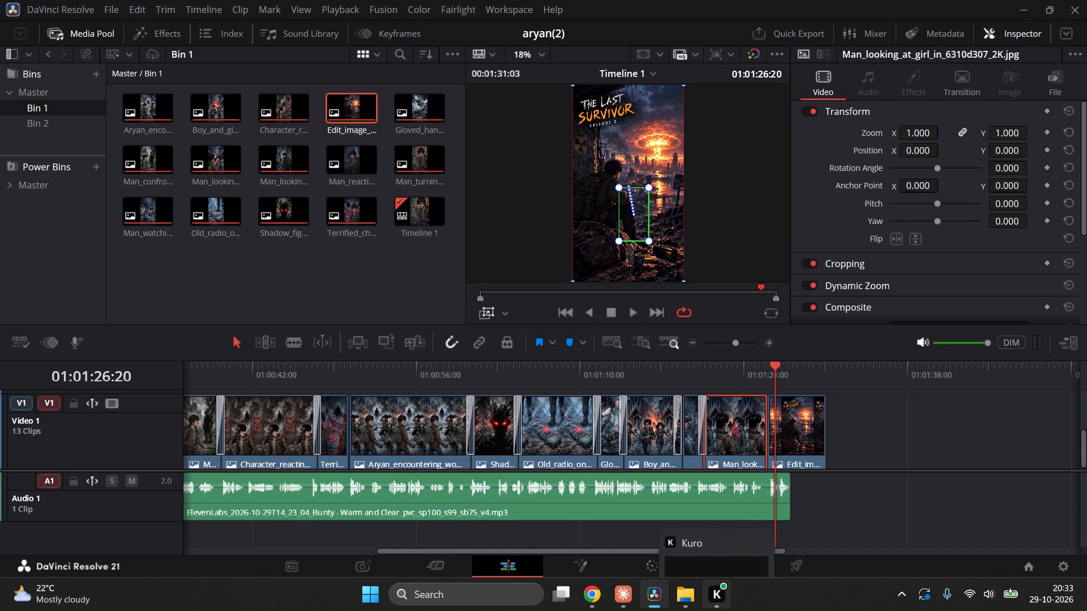
left_click(690, 601)
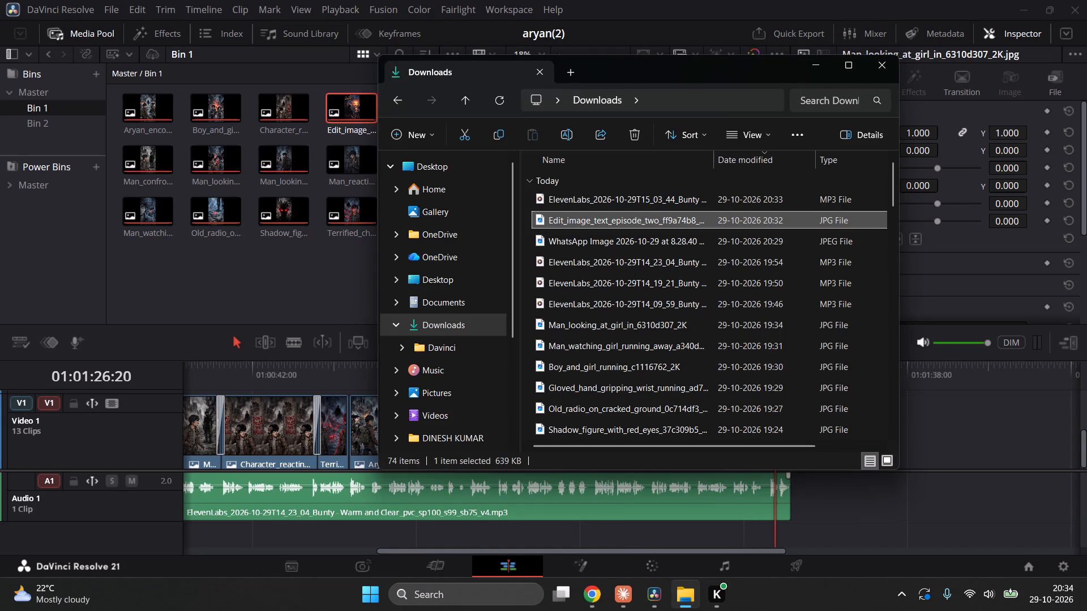
left_click_drag(623, 201, 274, 271)
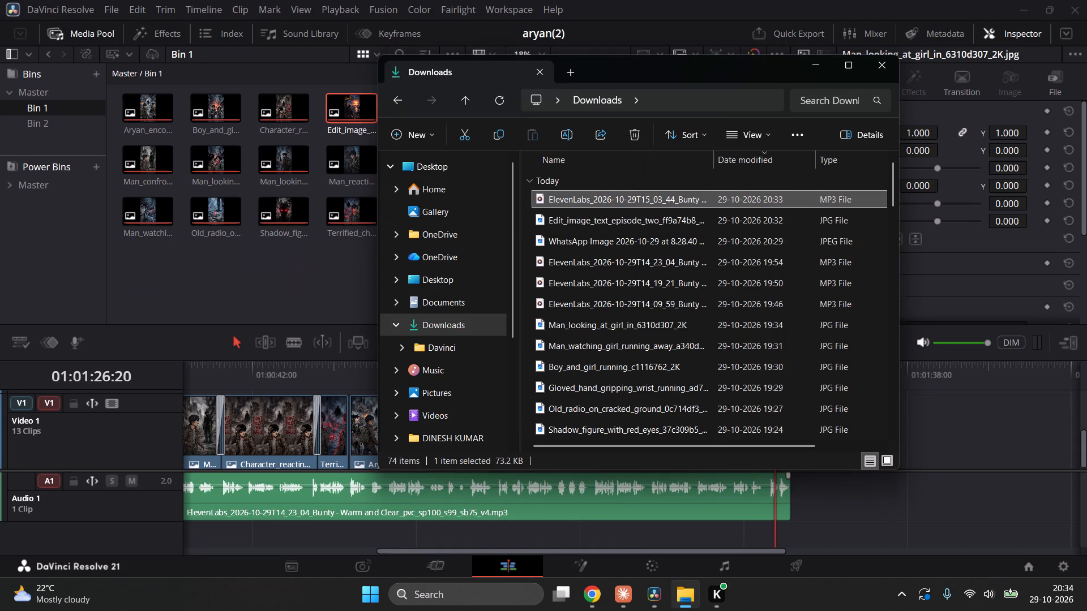
left_click(286, 276)
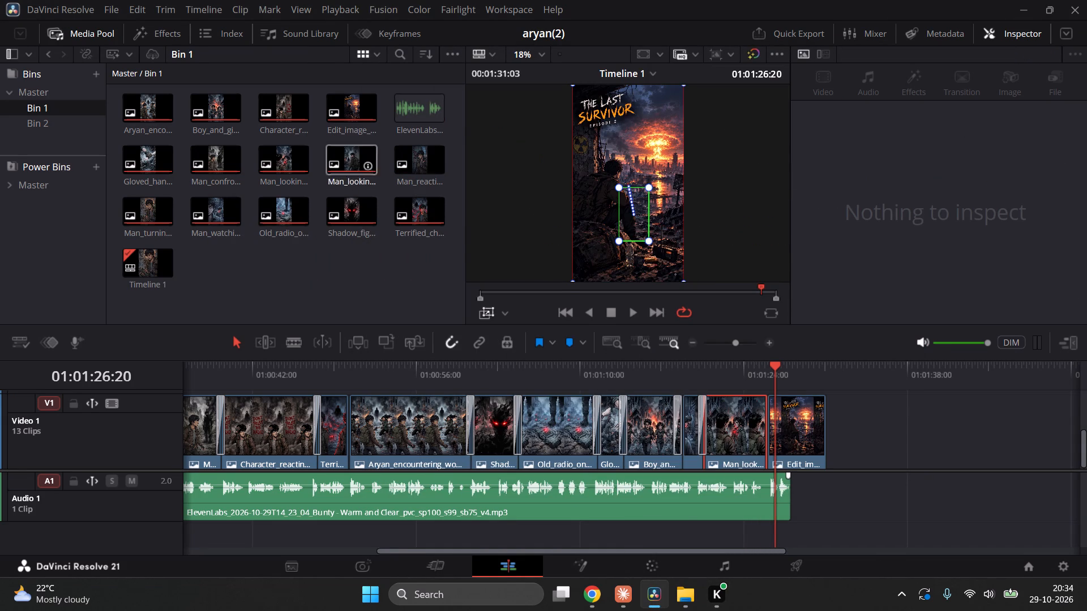
Place the follow line audio on Audio 1 directly after the main voiceover clip.
left_click_drag(409, 105, 811, 452)
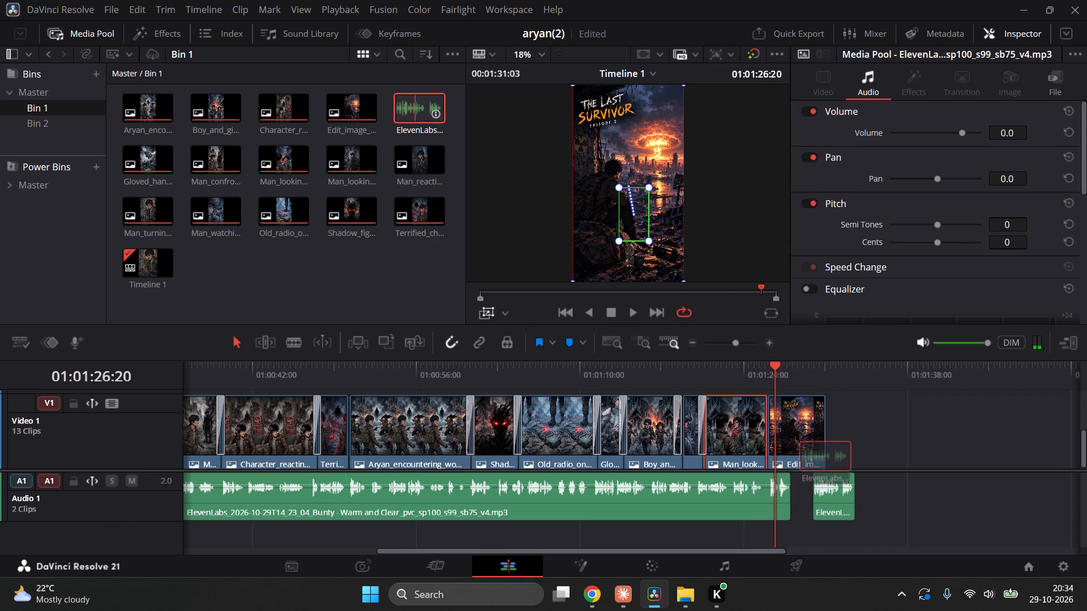
left_click_drag(811, 452, 794, 454)
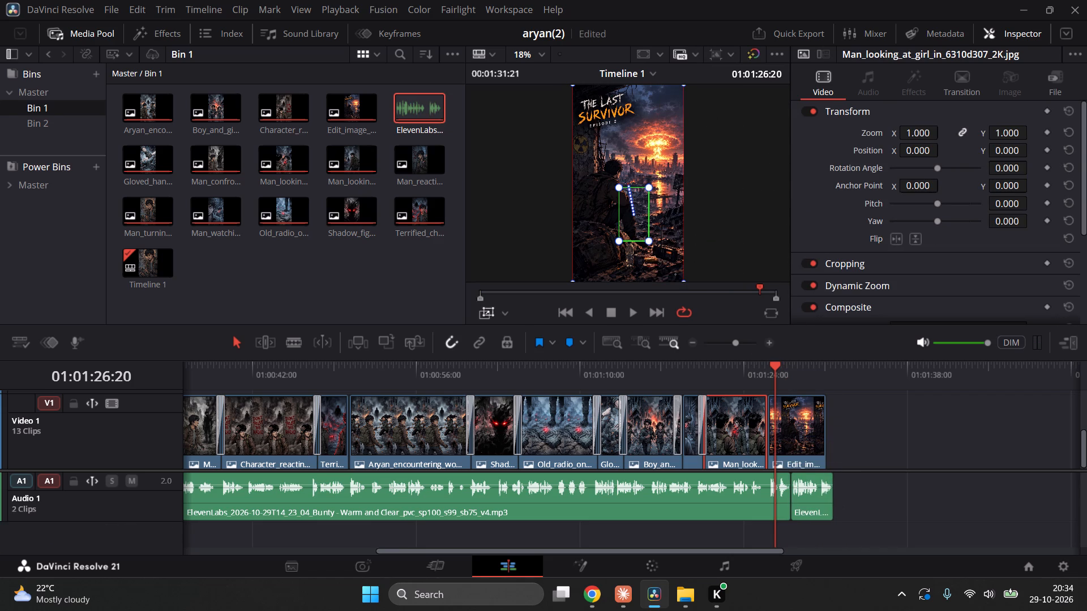
left_click(870, 501)
left_click(822, 501)
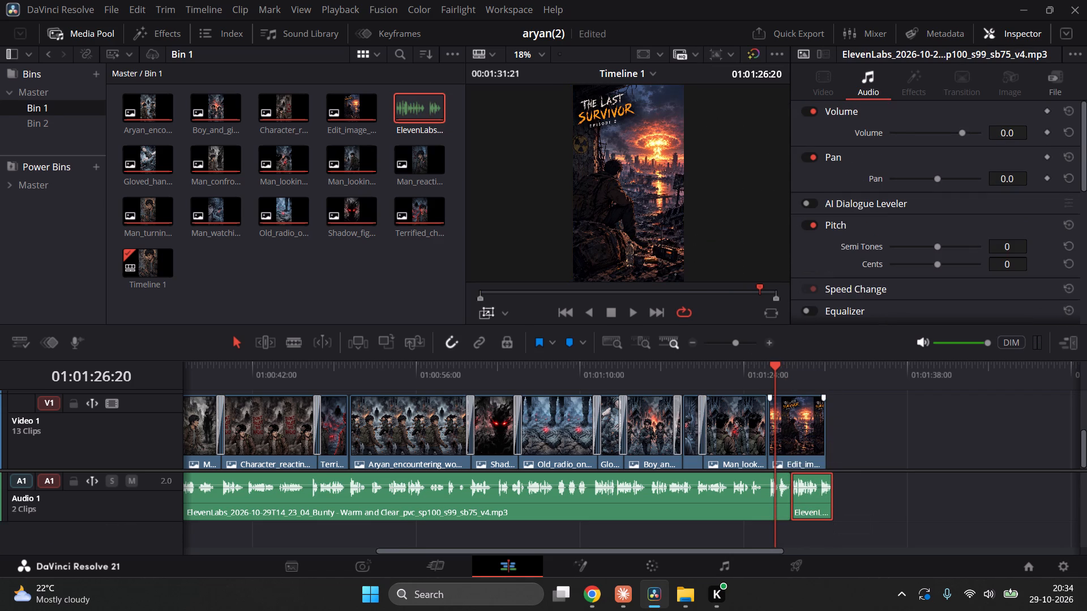
Play through the ending and extend the Episode 2 poster clip to the end of the follow line audio.
key("space")
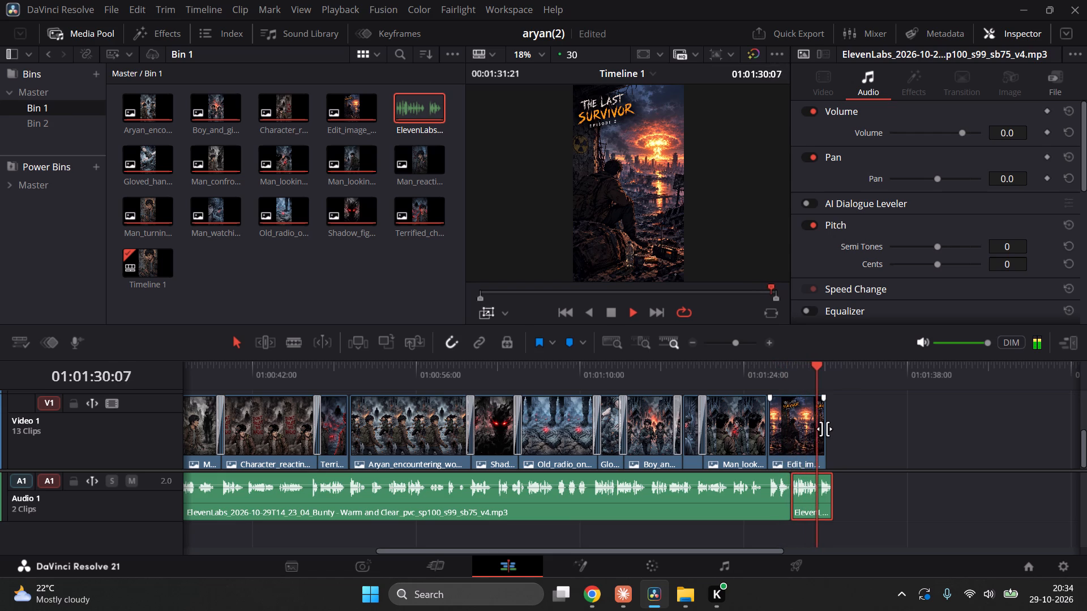
key("space")
key("space")
key("space")
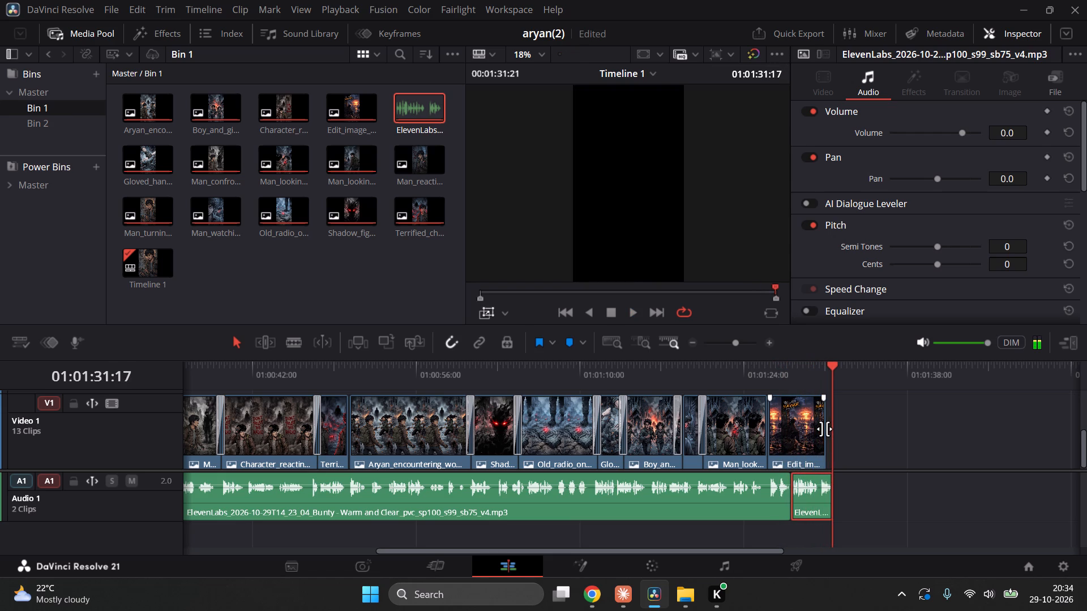
left_click_drag(824, 429, 832, 429)
left_click(883, 465)
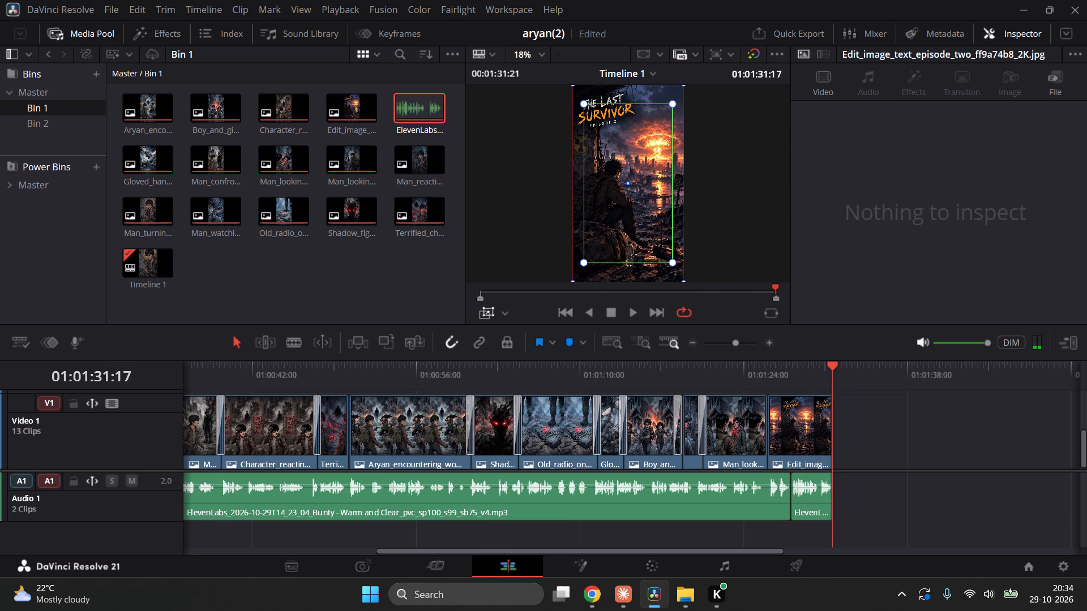
Add Dynamic Zoom motion to the Episode 2 poster clip by shifting its green frame toward the image's upper left.
key("space")
key("space")
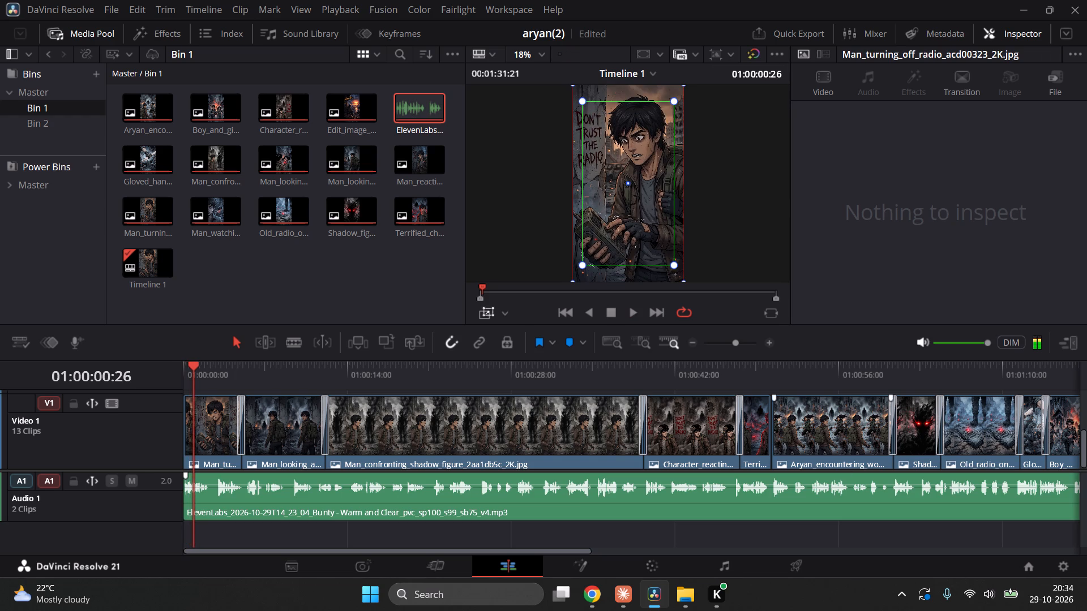
middle_click_drag(847, 474, 534, 489)
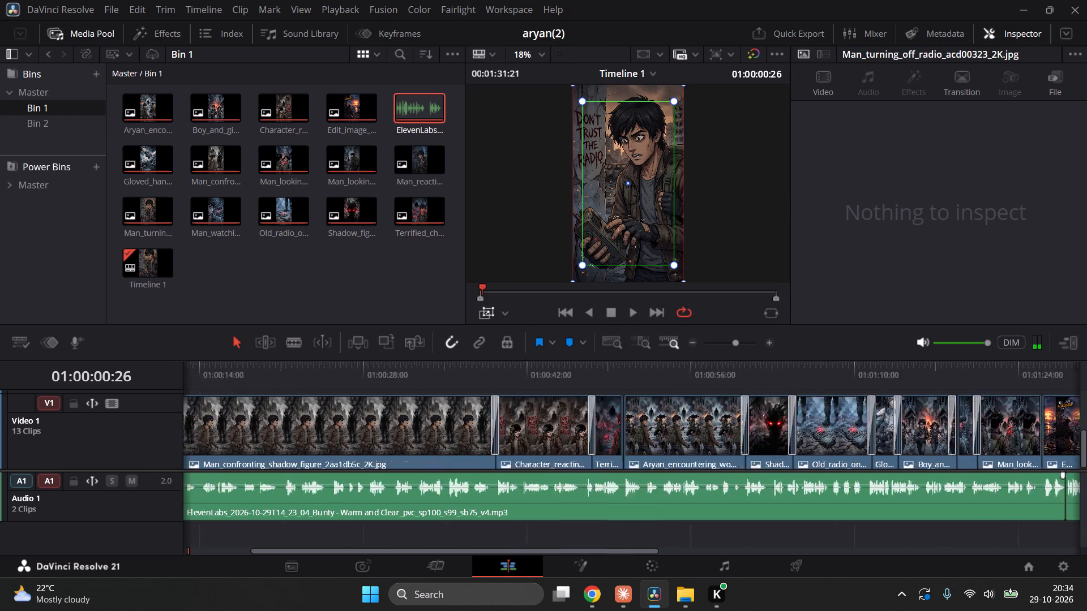
middle_click_drag(534, 489, 138, 471)
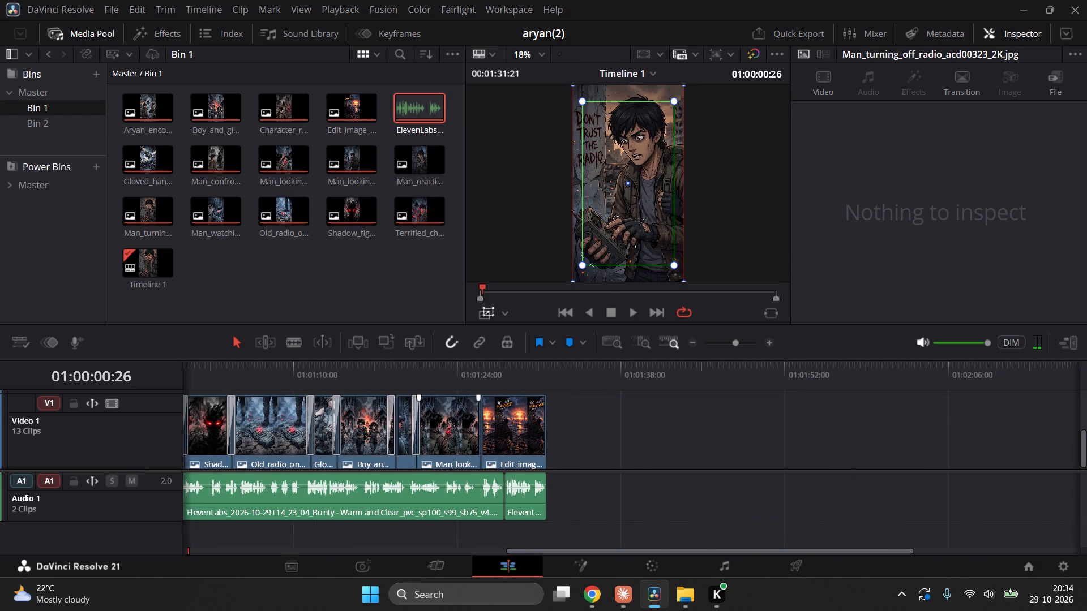
left_click(528, 441)
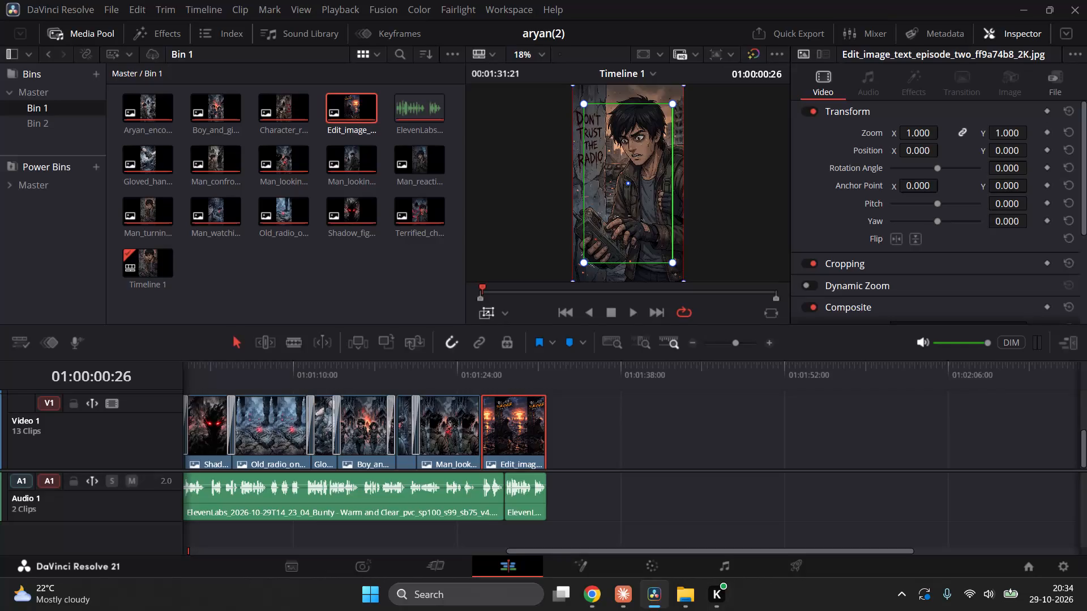
left_click(516, 371)
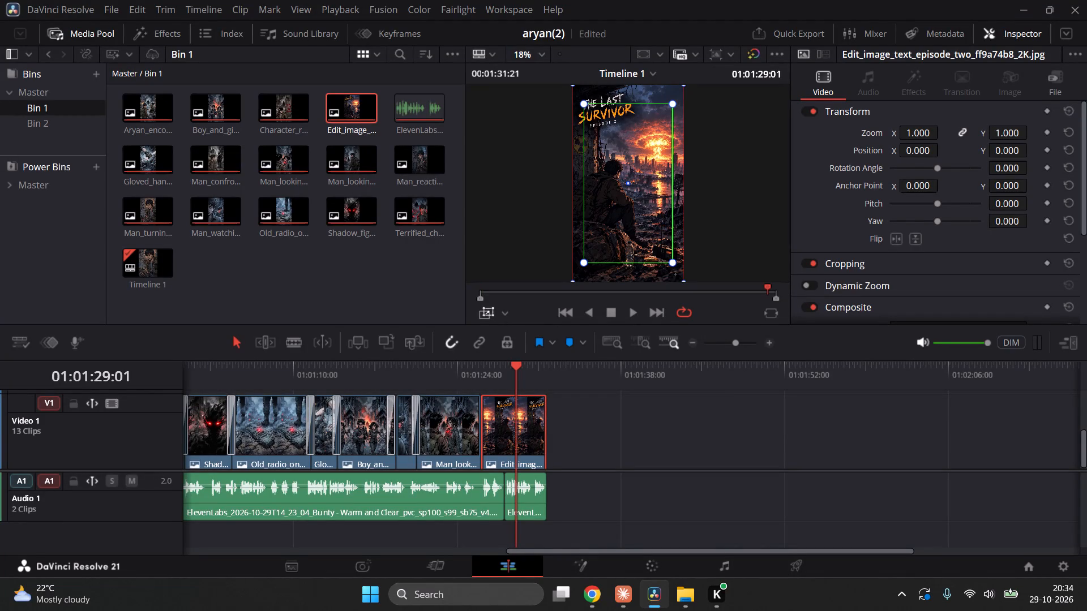
left_click_drag(596, 219, 592, 205)
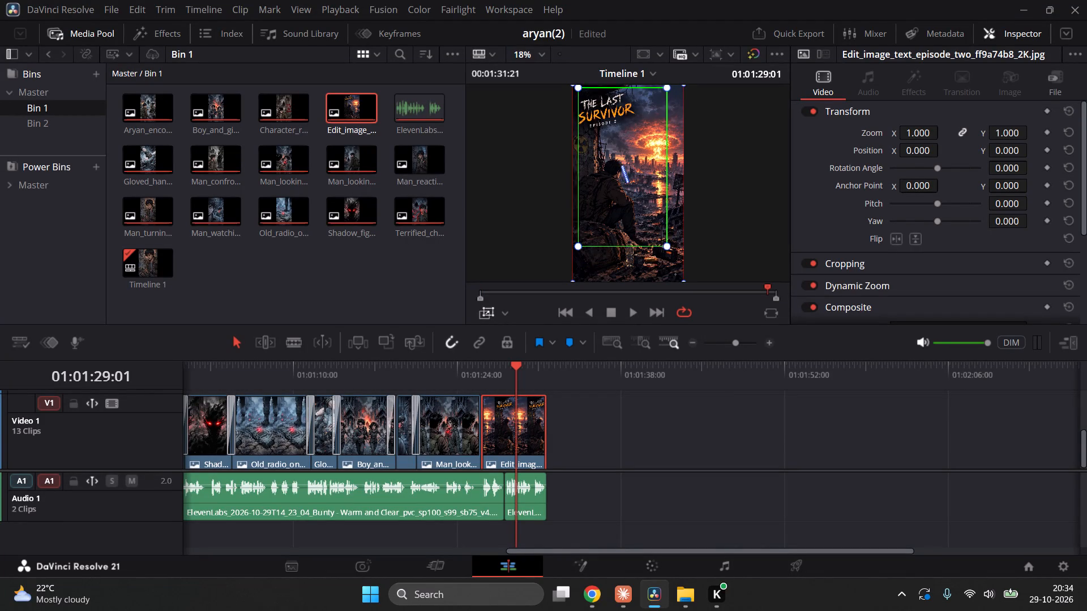
left_click_drag(592, 205, 591, 204)
left_click(590, 203)
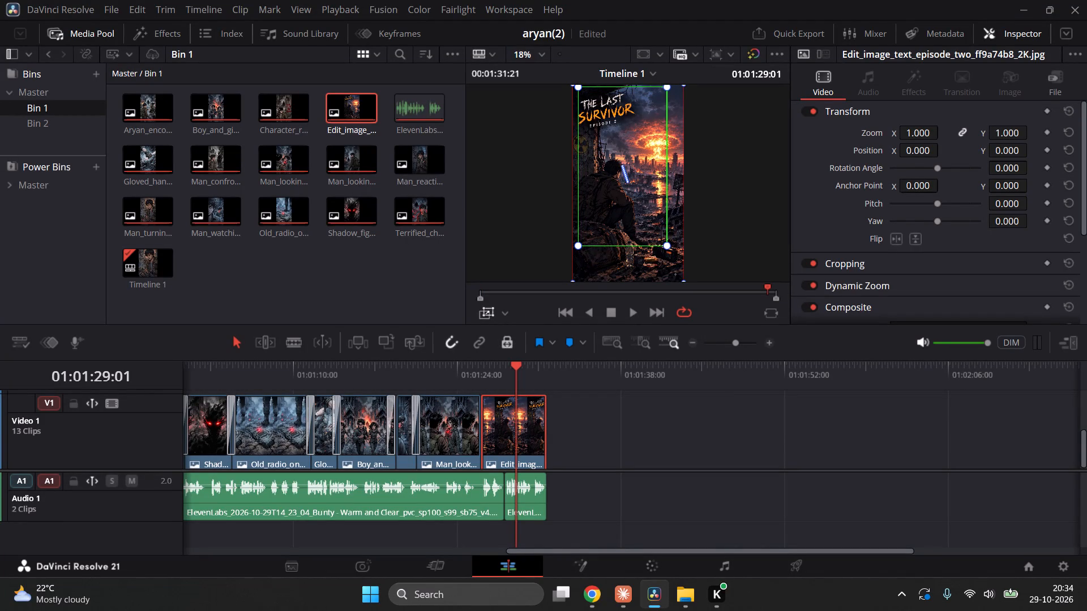
Play back the poster section and lower the follow line audio clip's volume to -5.2.
left_click(461, 376)
key("space")
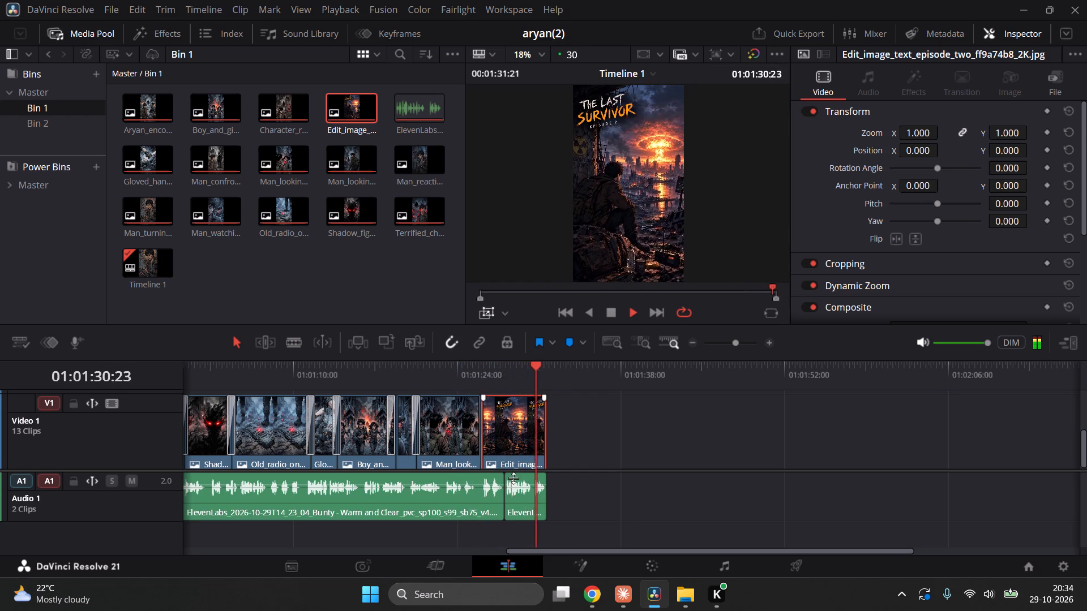
key("space")
left_click(526, 502)
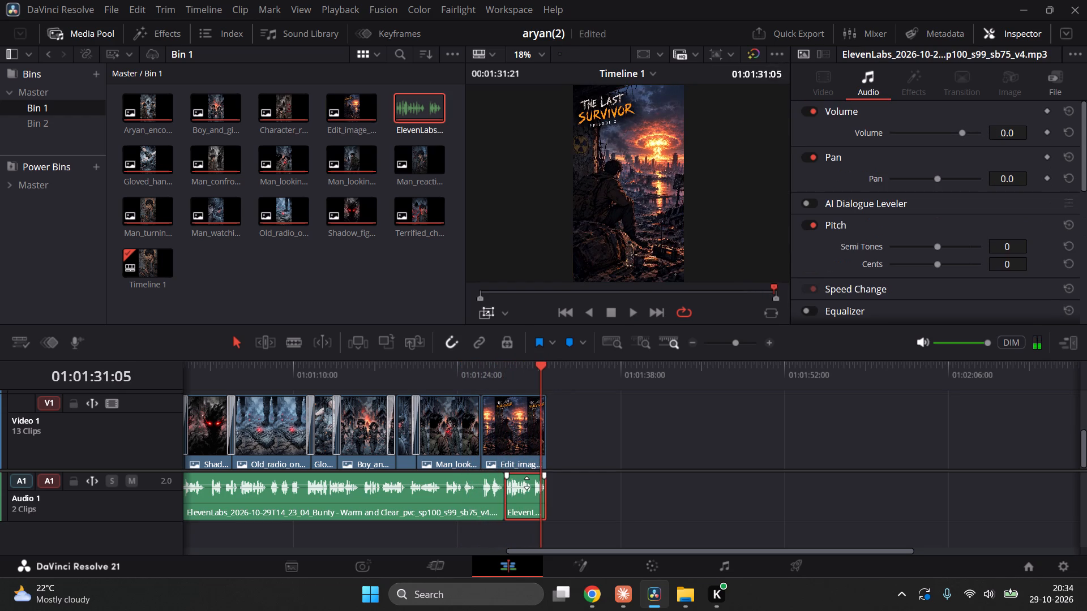
left_click(527, 483)
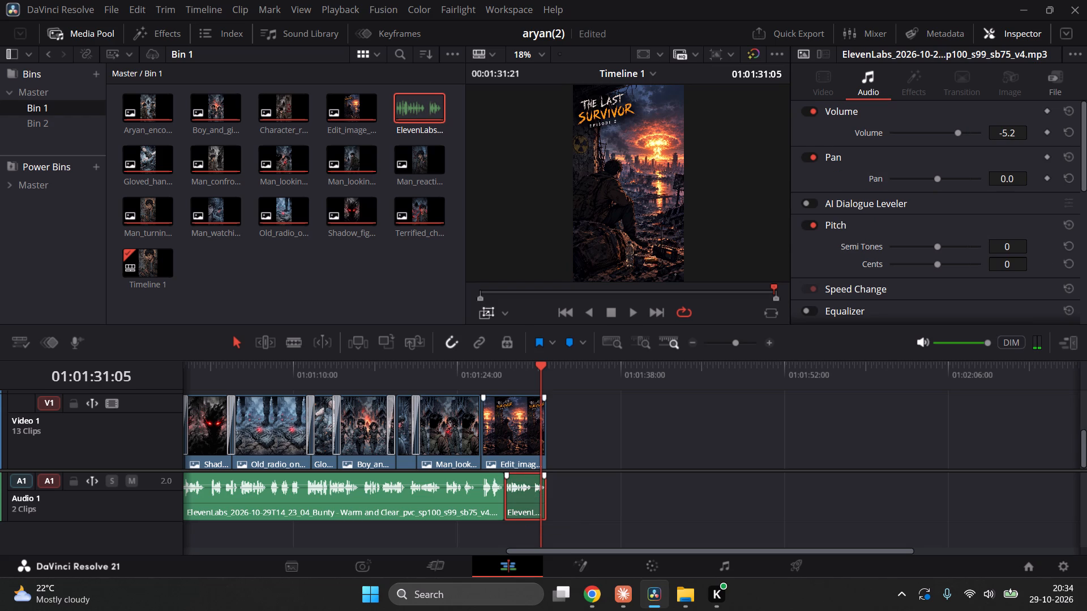
Play back the ending with the adjusted follow line volume and the opening of the timeline.
left_click(503, 378)
key("space")
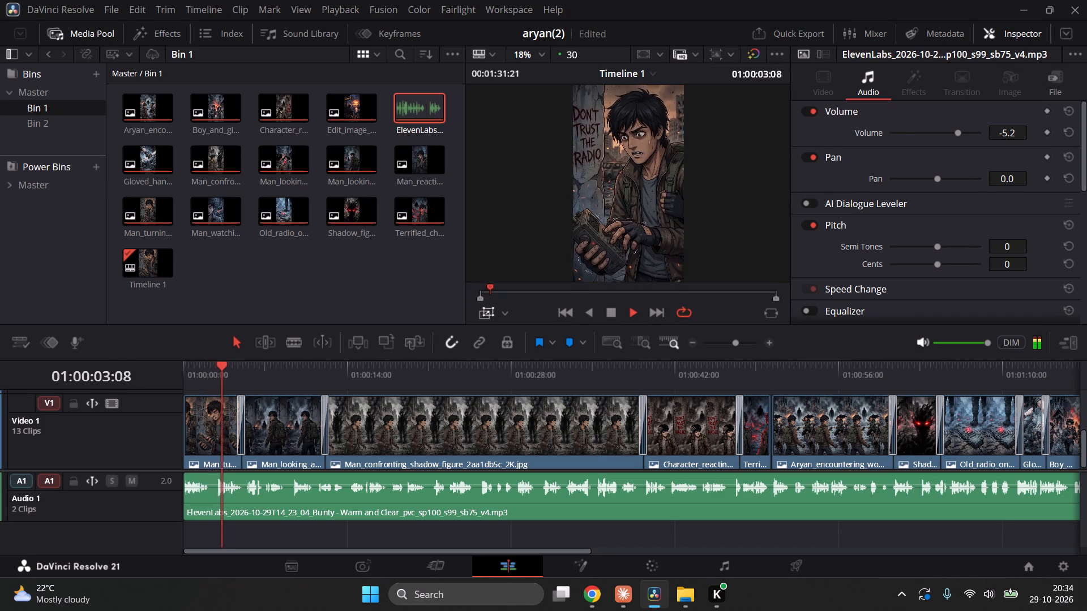
key("space")
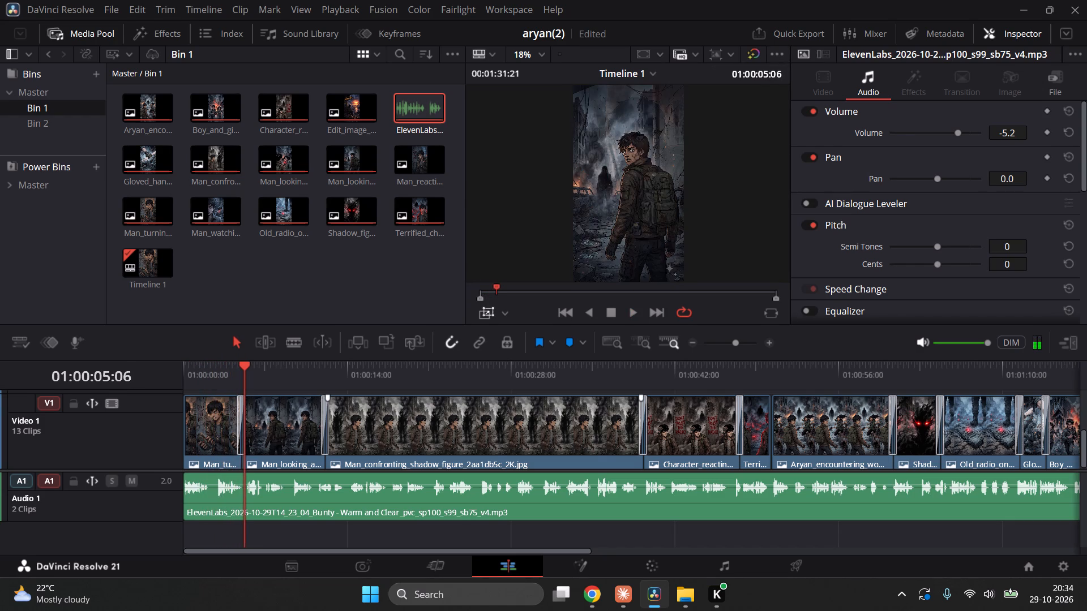
Open the Deliver page and name the export file aryan2.
left_click(792, 565)
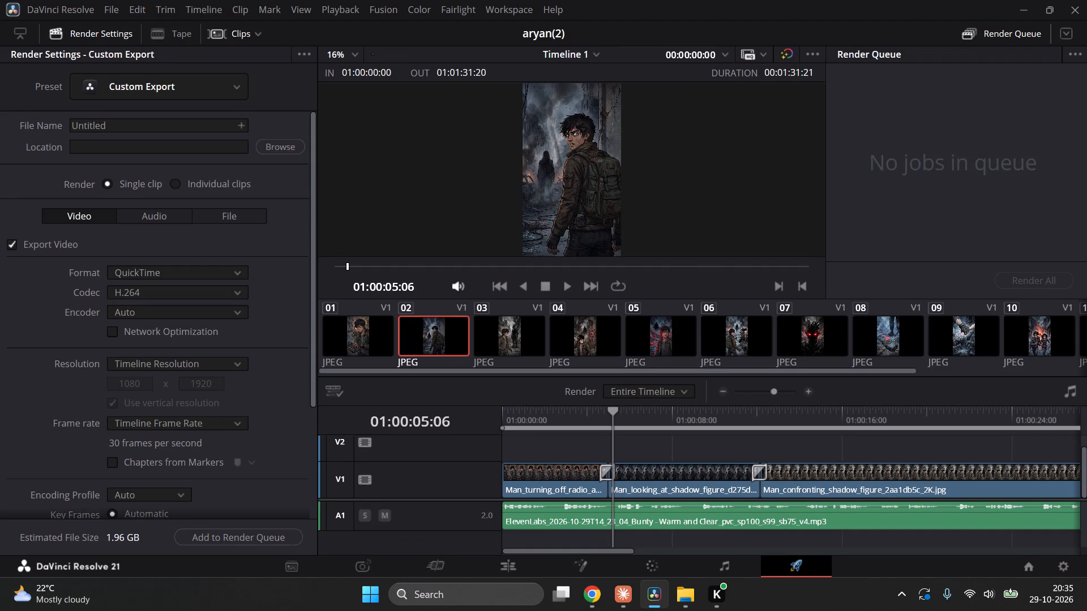
left_click(201, 128)
key("BackSpace")
key("BackSpace")
key("BackSpace")
key("BackSpace")
key("BackSpace")
key("BackSpace")
key("BackSpace")
key("BackSpace")
key("BackSpace")
key("BackSpace")
key("BackSpace")
key("BackSpace")
key("BackSpace")
key("BackSpace")
key("BackSpace")
key("BackSpace")
key("BackSpace")
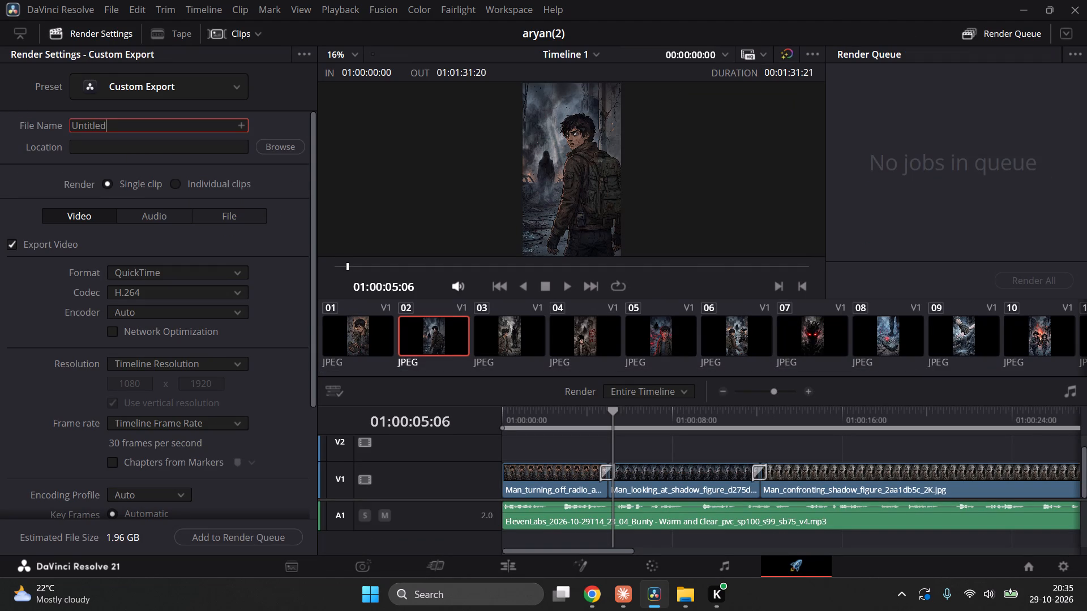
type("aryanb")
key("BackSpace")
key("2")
Set the export location to the dk folder on the D: drive.
left_click(273, 152)
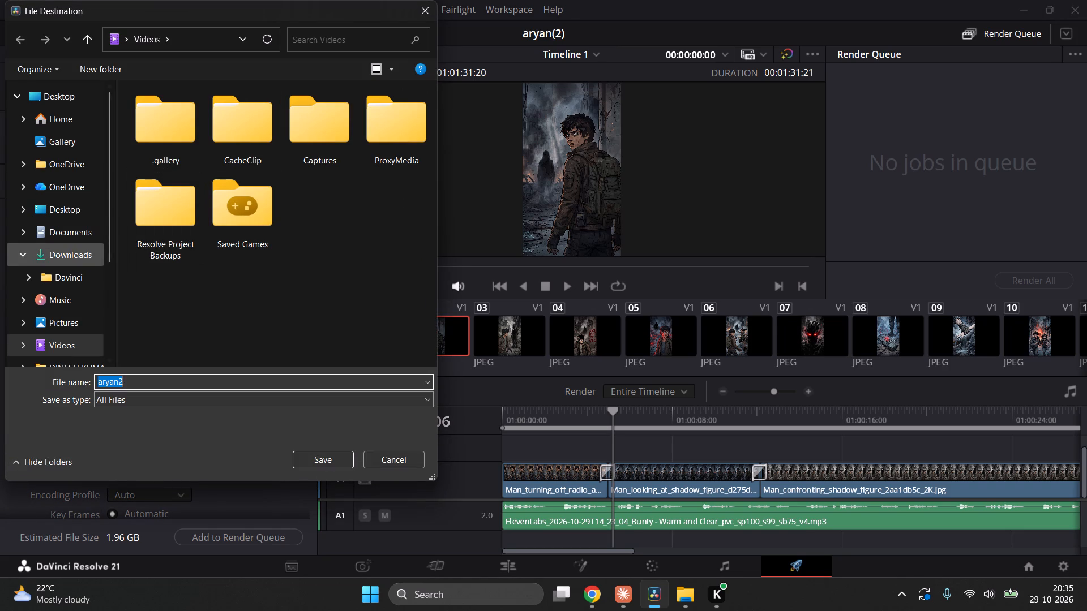
scroll(76, 239, "down", 4)
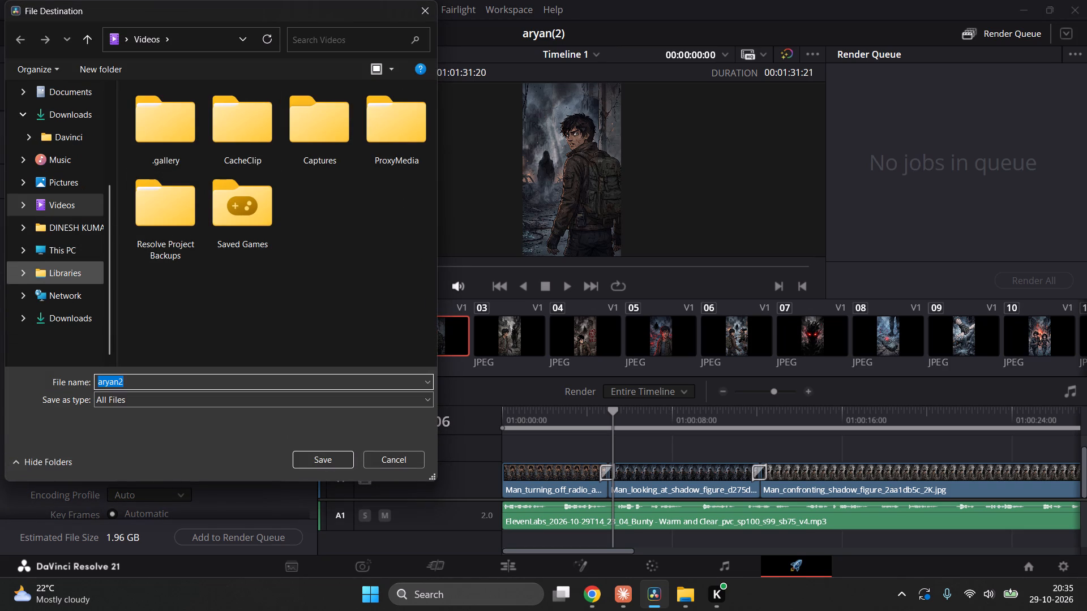
left_click(70, 246)
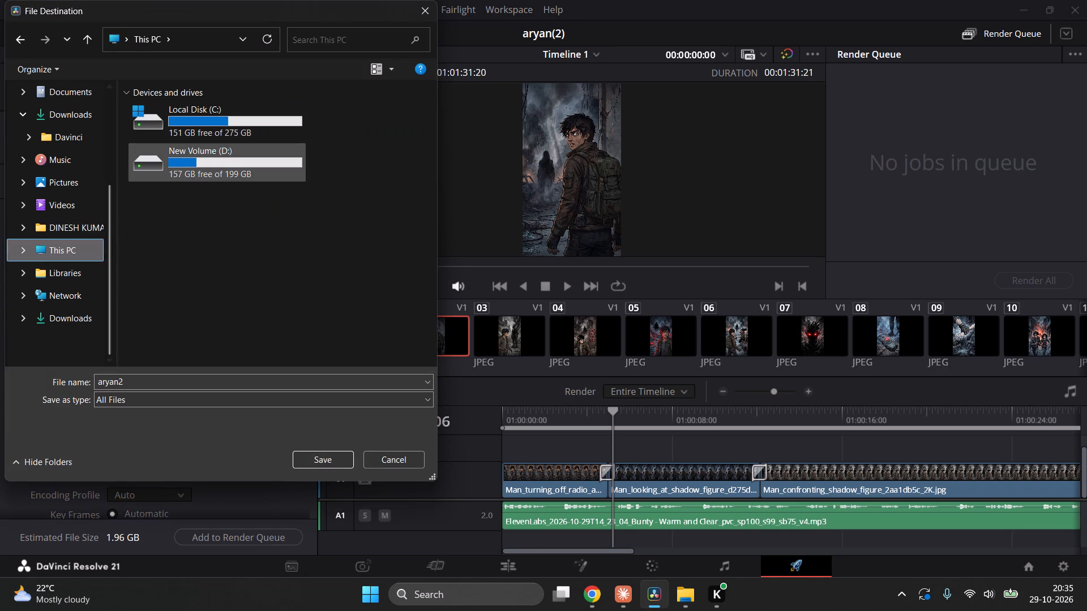
double_click(236, 168)
double_click(269, 139)
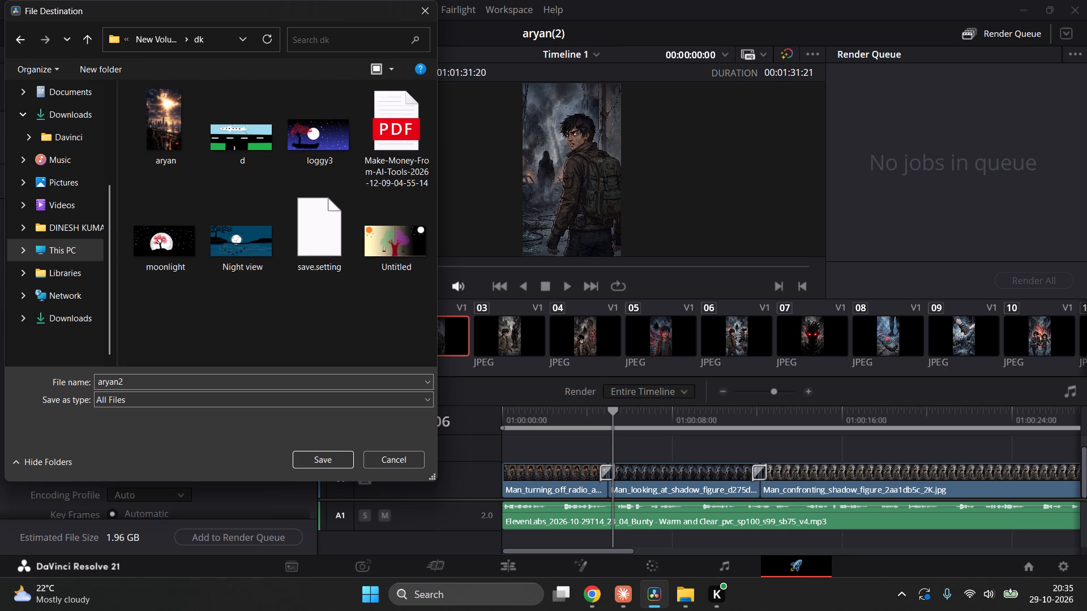
left_click(324, 460)
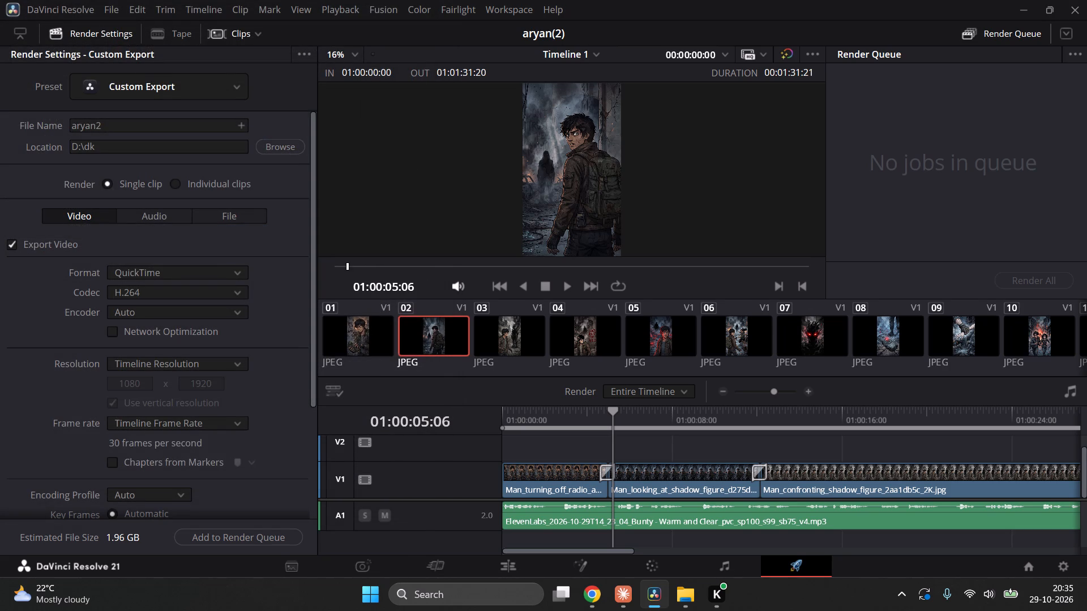
Review the remaining video export settings, add the timeline to the render queue and start rendering the job.
scroll(148, 243, "down", 1)
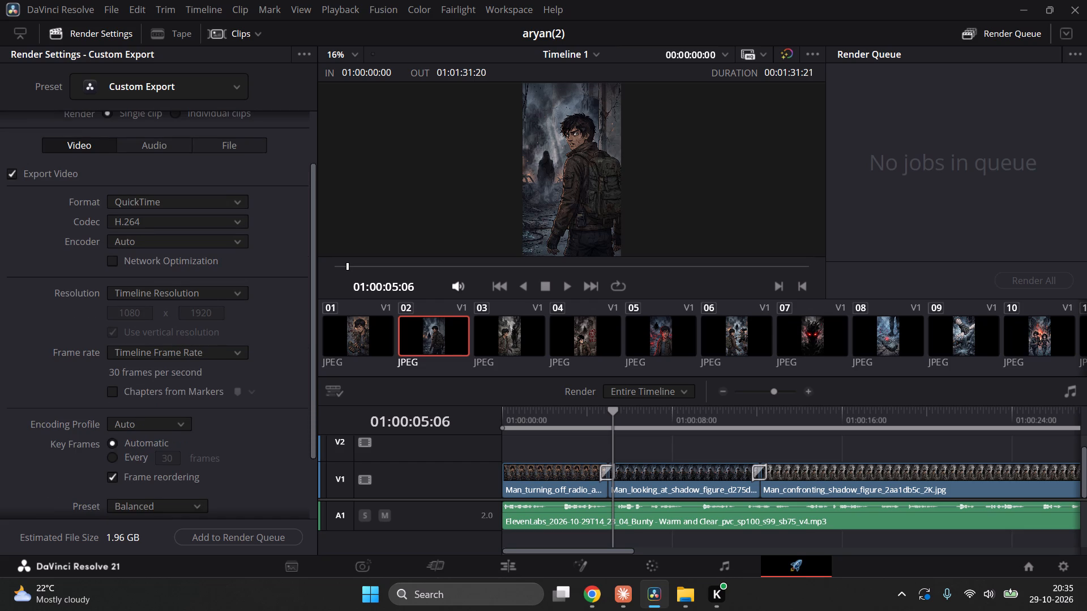
scroll(176, 346, "down", 2)
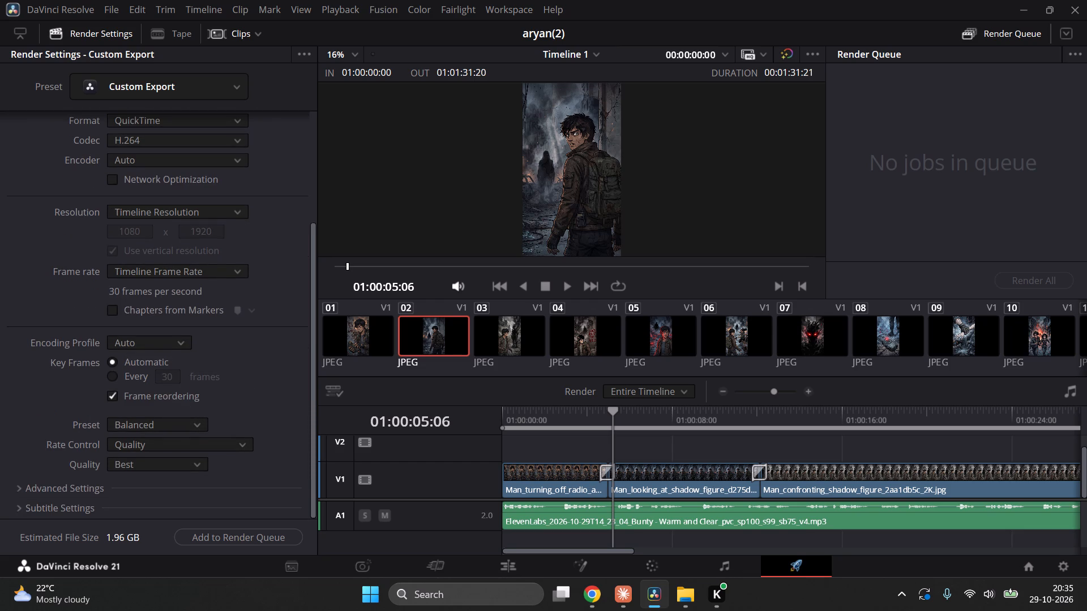
left_click(239, 534)
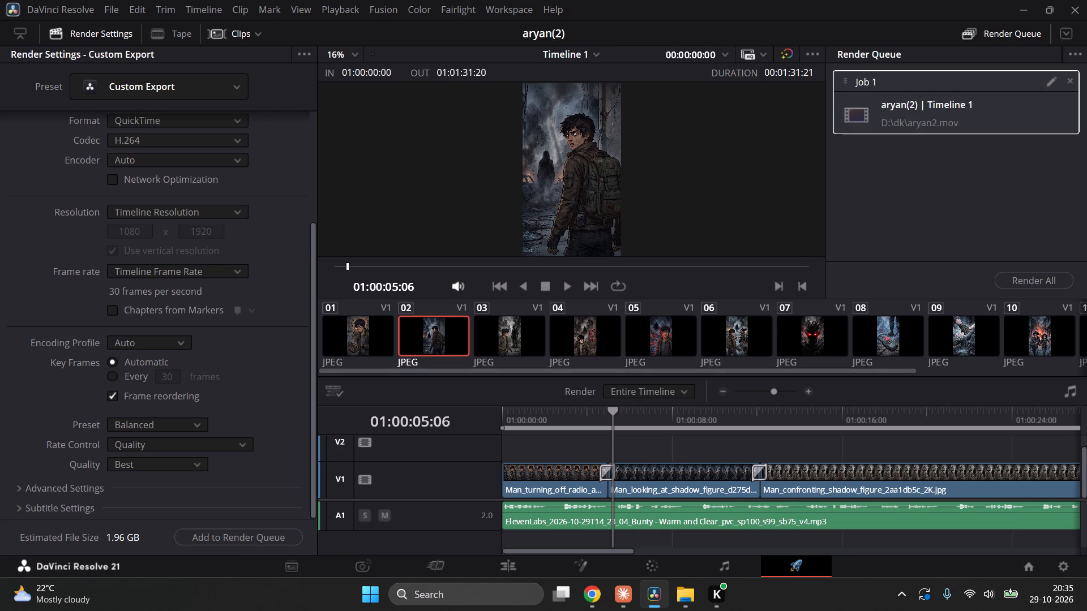
left_click(1024, 280)
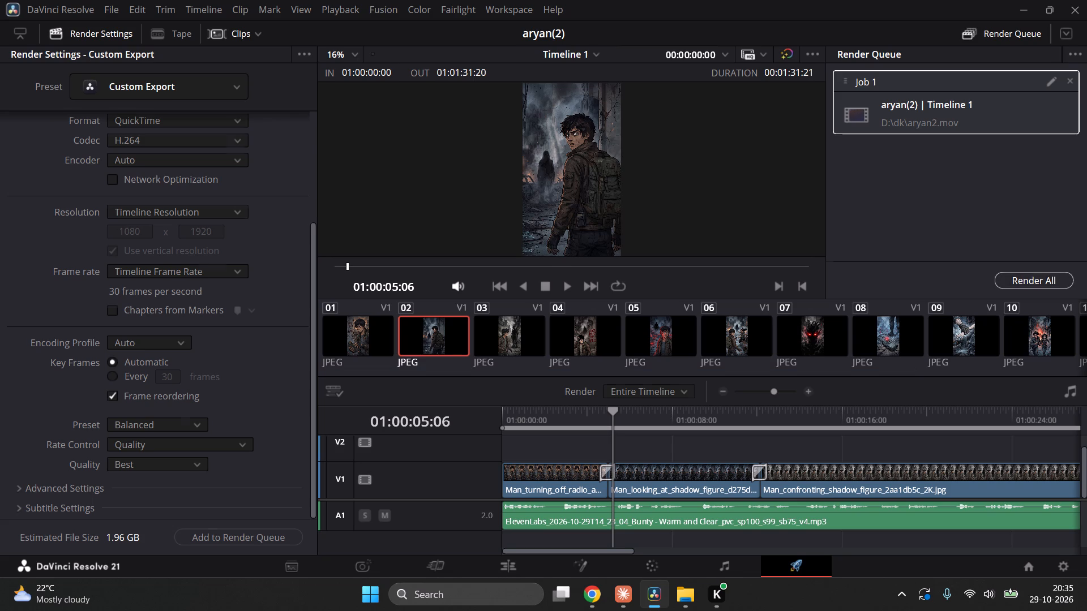